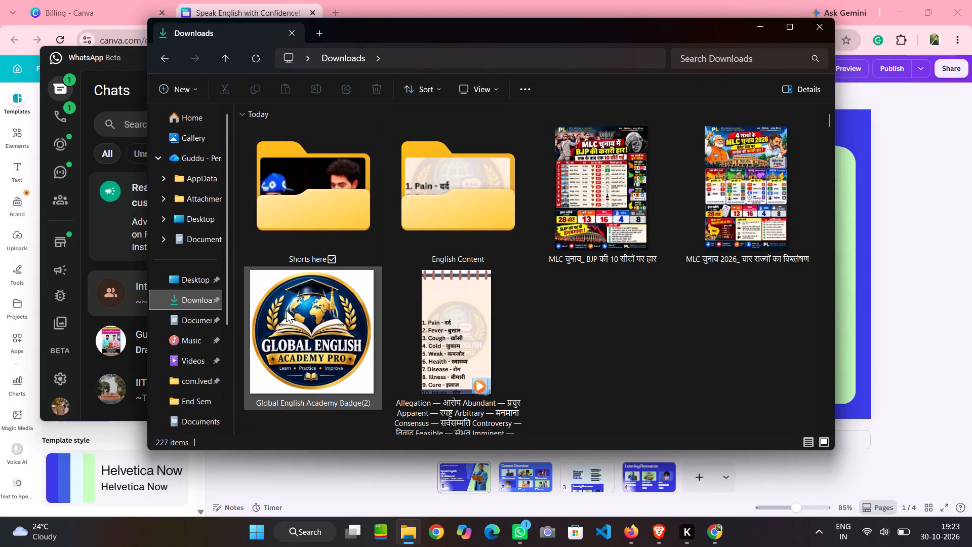
Upload the Global English Academy Badge(2) image from the Downloads folder into the Canva website design and show the uploaded images.
click(311, 330)
drag(302, 324, 707, 536)
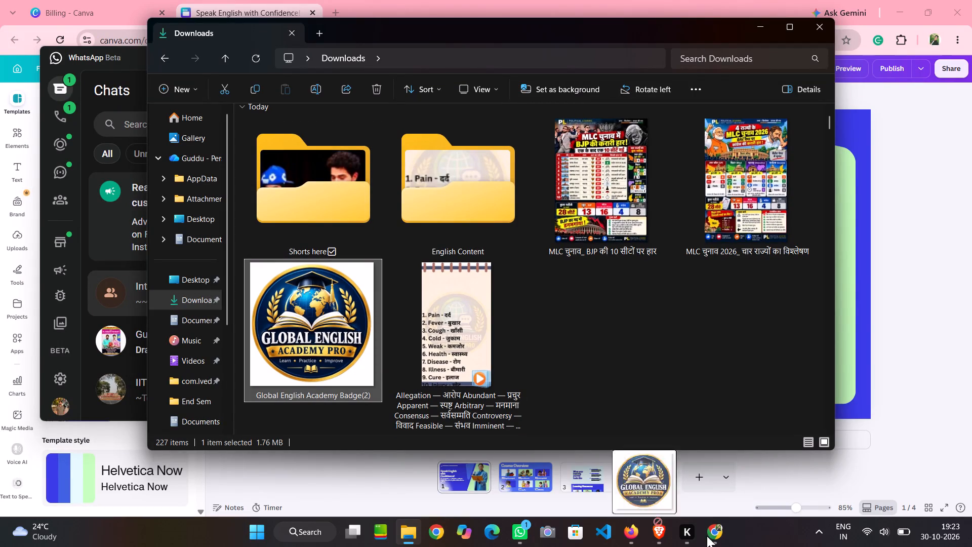
drag(707, 536, 177, 323)
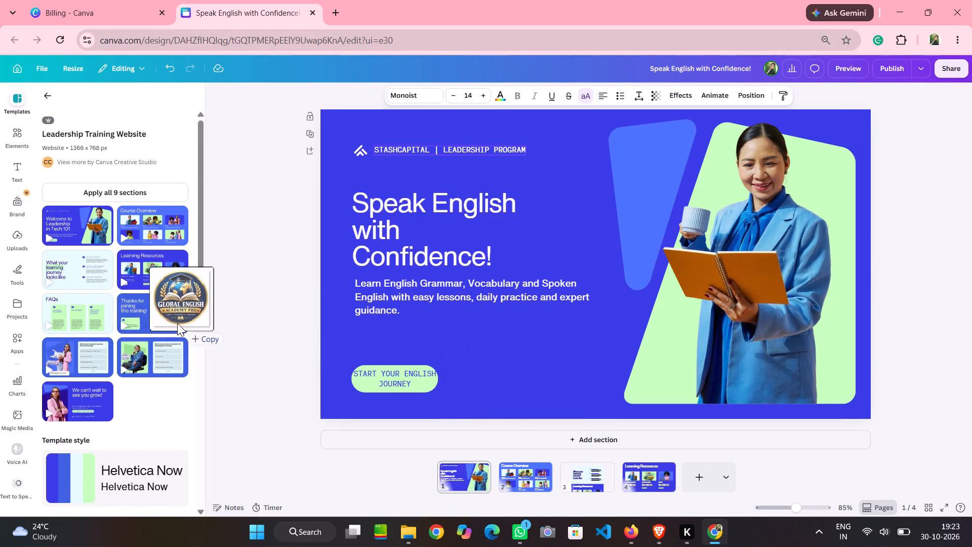
drag(177, 323, 175, 324)
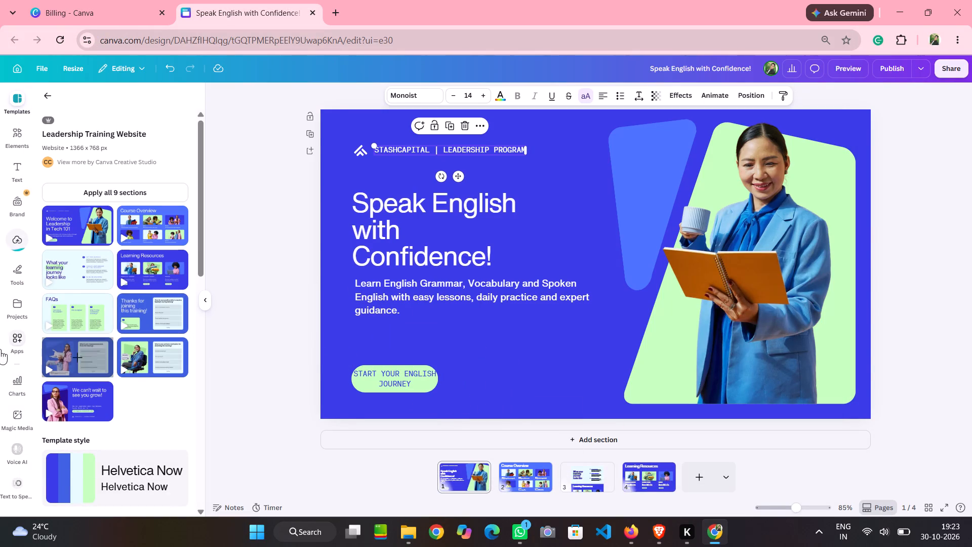
click(16, 250)
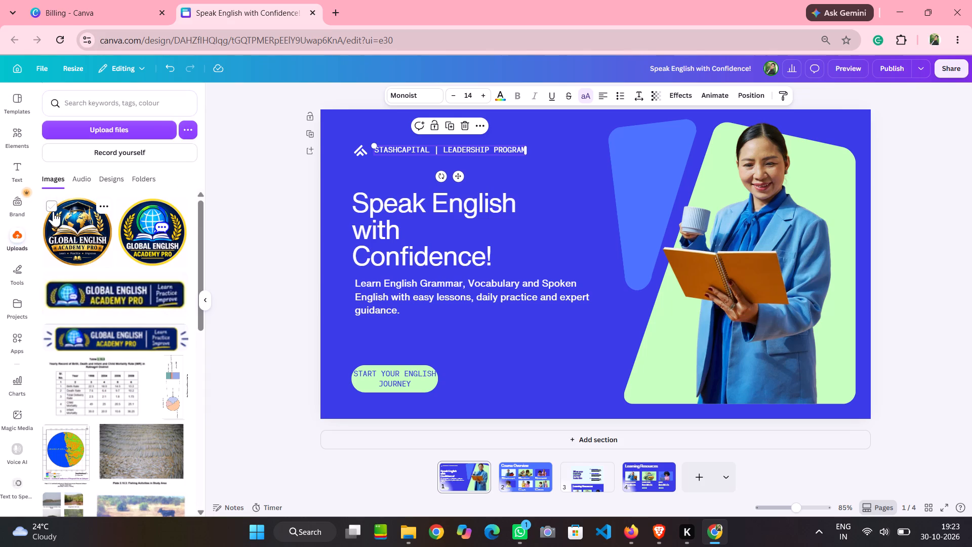
Place the newly uploaded Global English Academy Pro badge with the globe and open book onto the first page.
click(53, 211)
drag(79, 221, 224, 228)
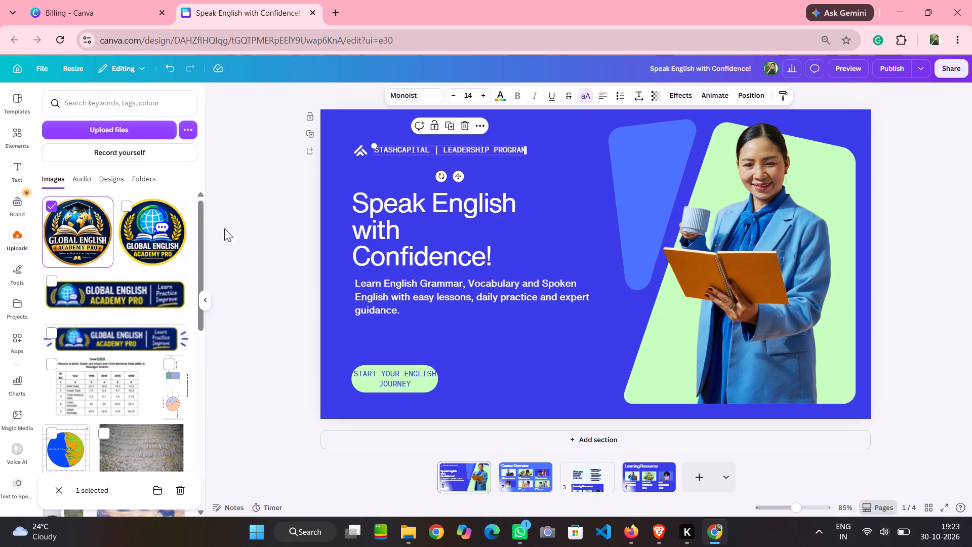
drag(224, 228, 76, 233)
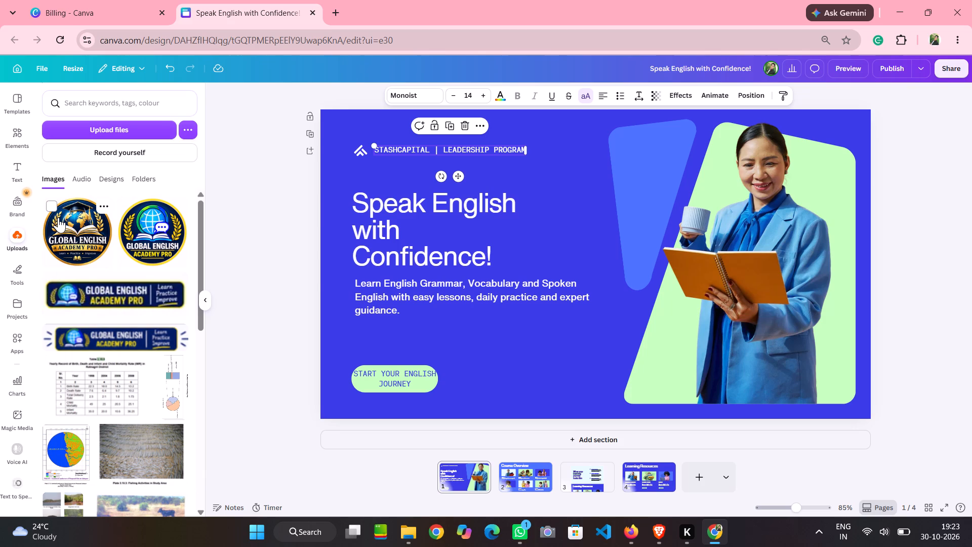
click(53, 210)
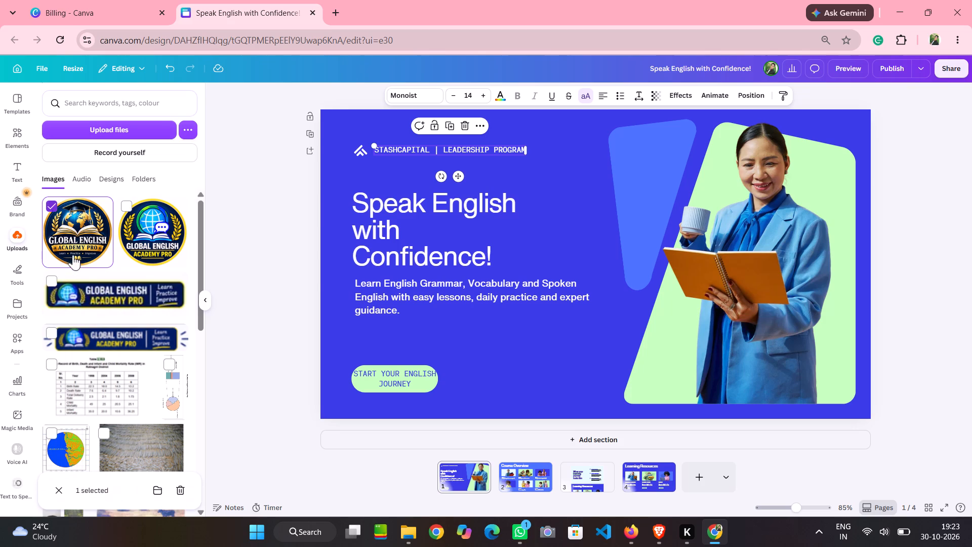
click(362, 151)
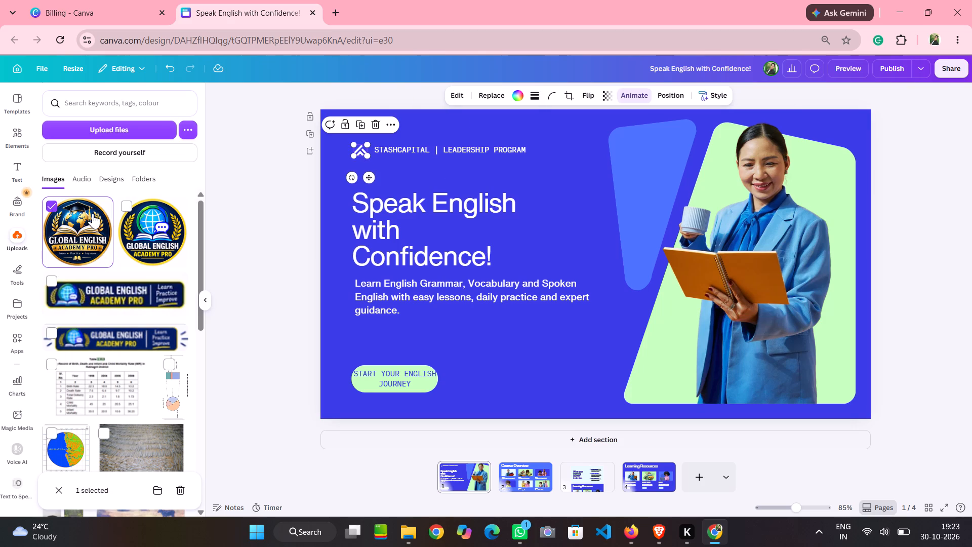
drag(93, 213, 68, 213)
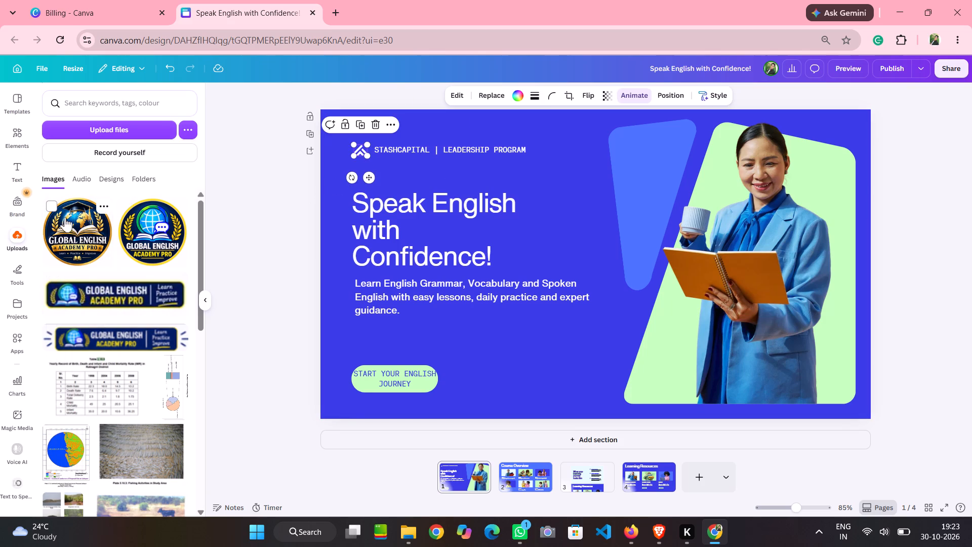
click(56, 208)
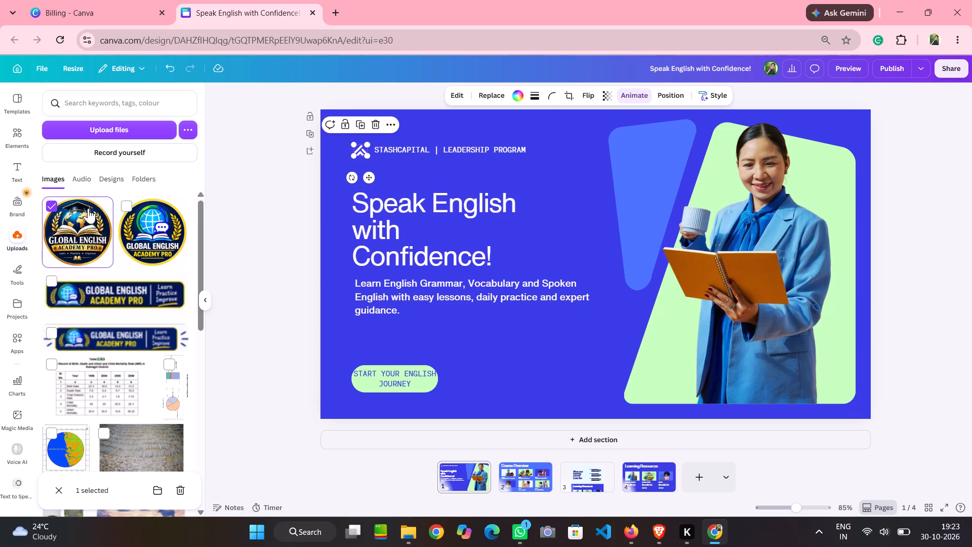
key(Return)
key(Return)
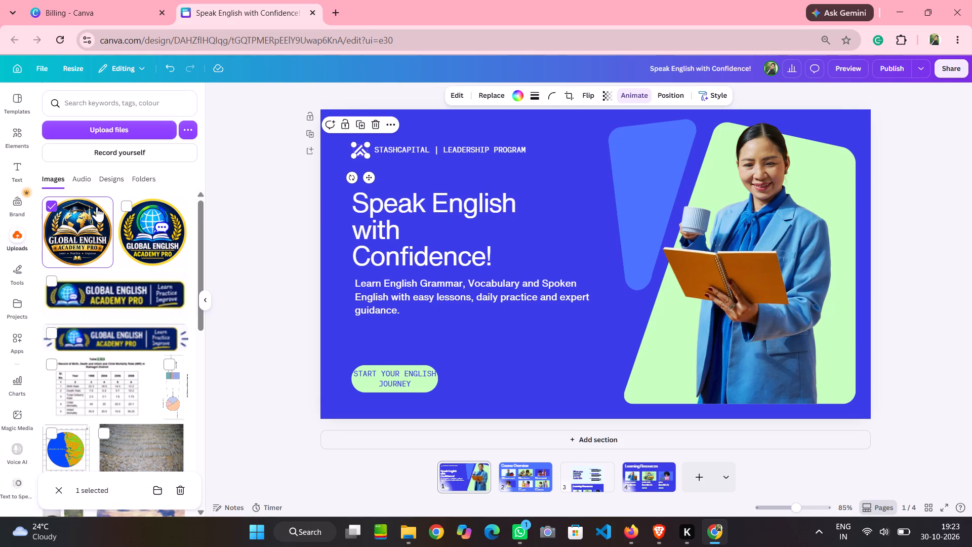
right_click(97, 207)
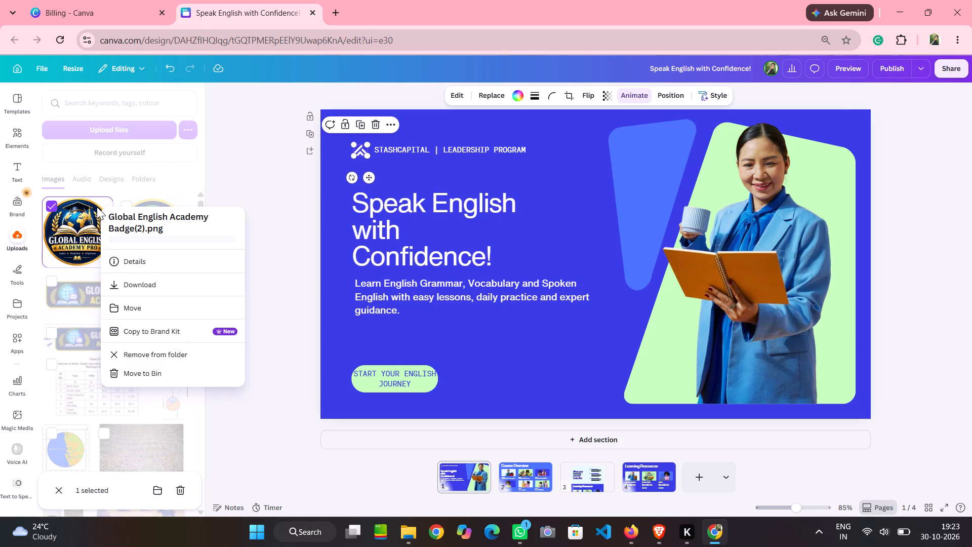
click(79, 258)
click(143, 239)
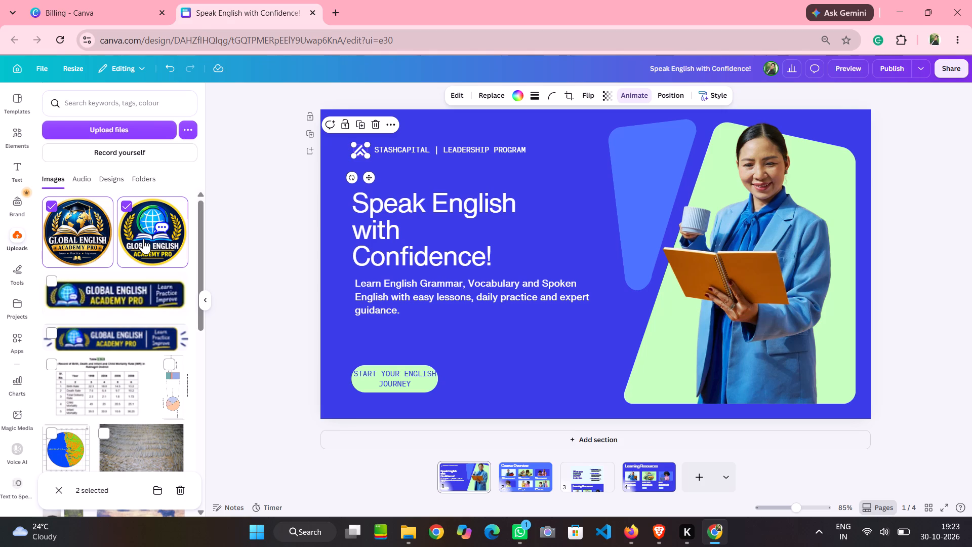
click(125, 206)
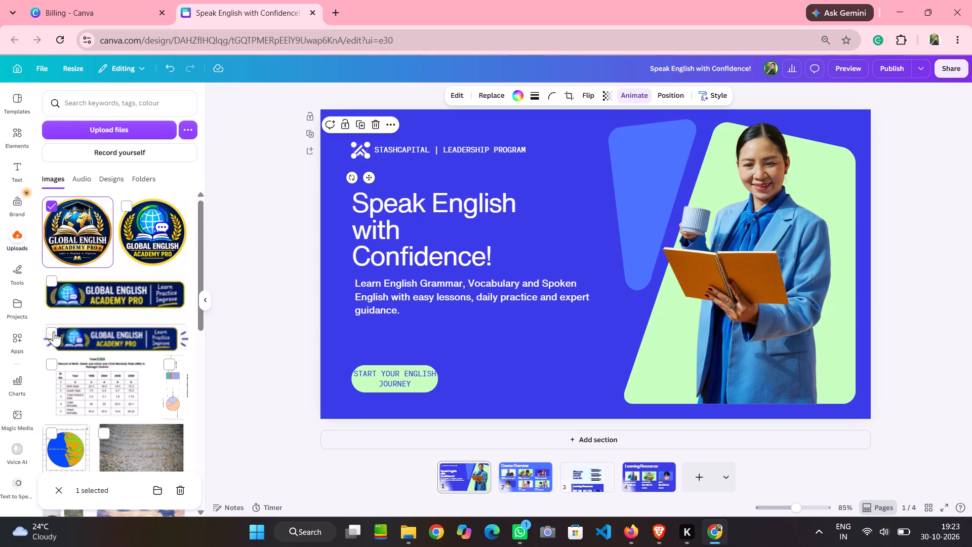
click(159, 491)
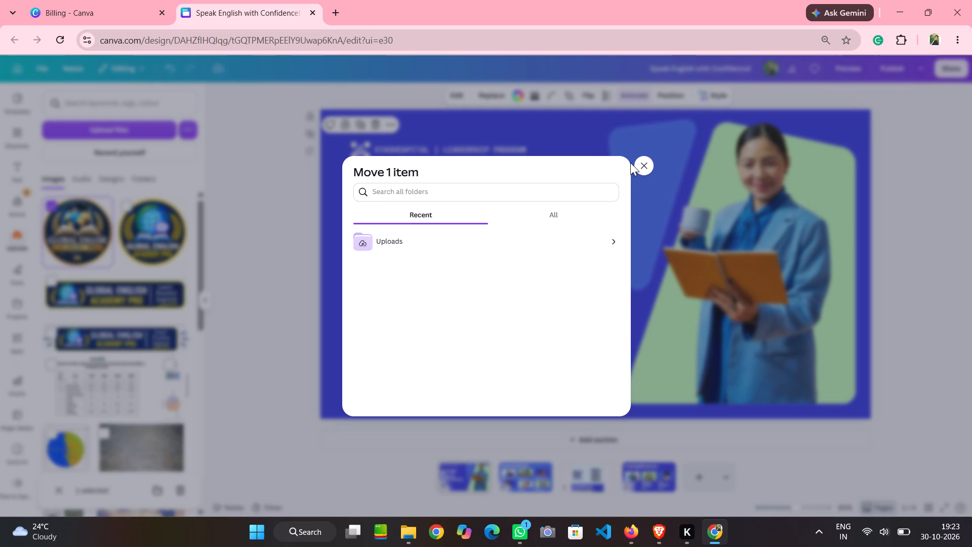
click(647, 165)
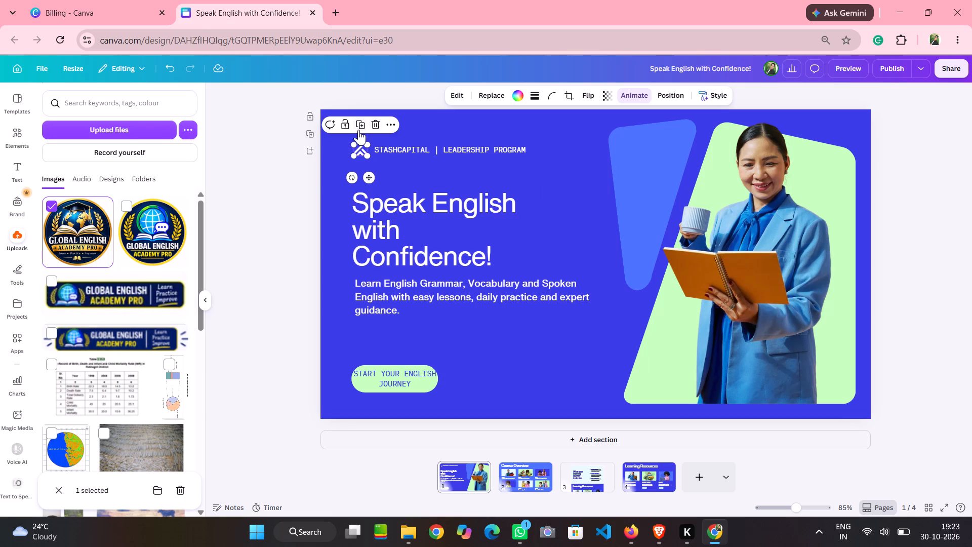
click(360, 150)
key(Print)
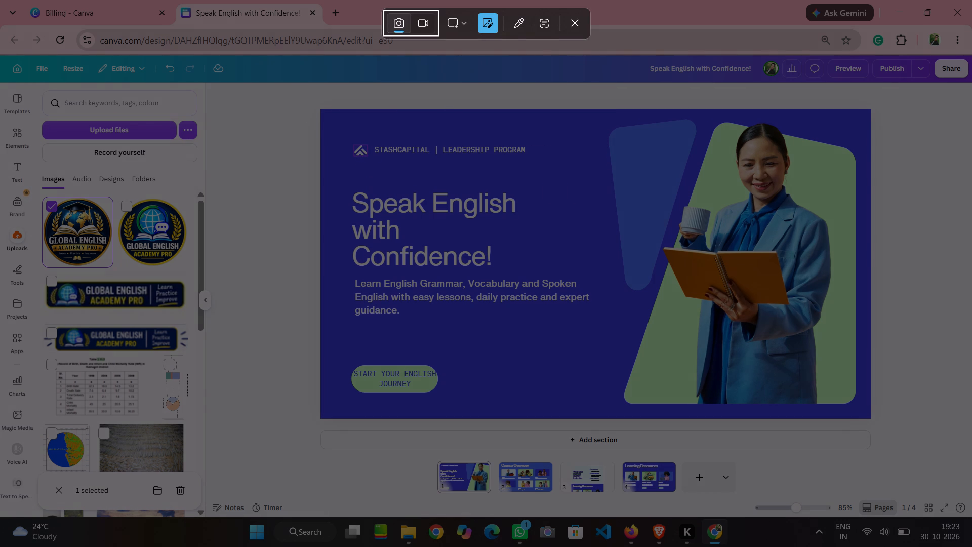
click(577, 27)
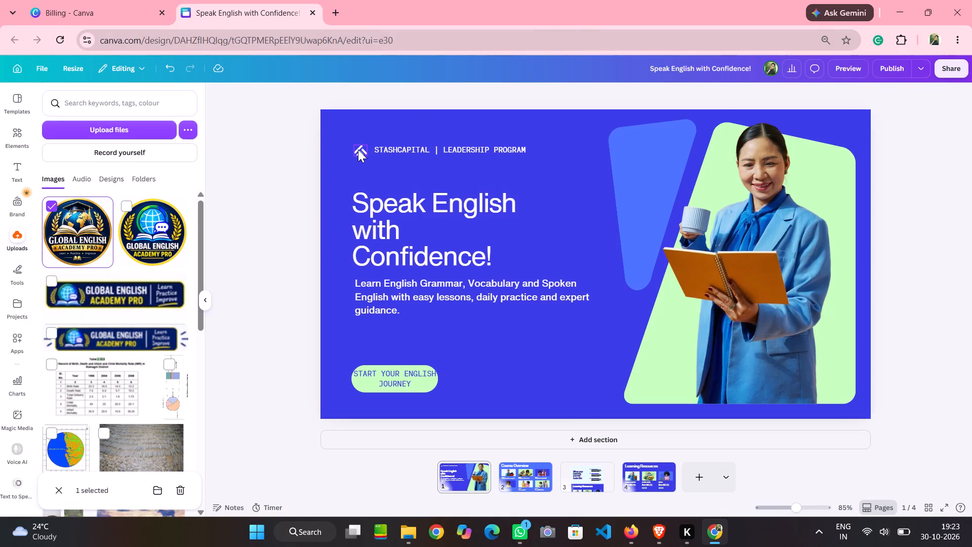
Delete the template's old logo icon beside the STASHCAPITAL | LEADERSHIP PROGRAM header text.
click(358, 149)
key(Delete)
Place the uploaded Global English Academy Pro badge with the graduation cap on the homepage and remove its white background.
drag(75, 229, 97, 247)
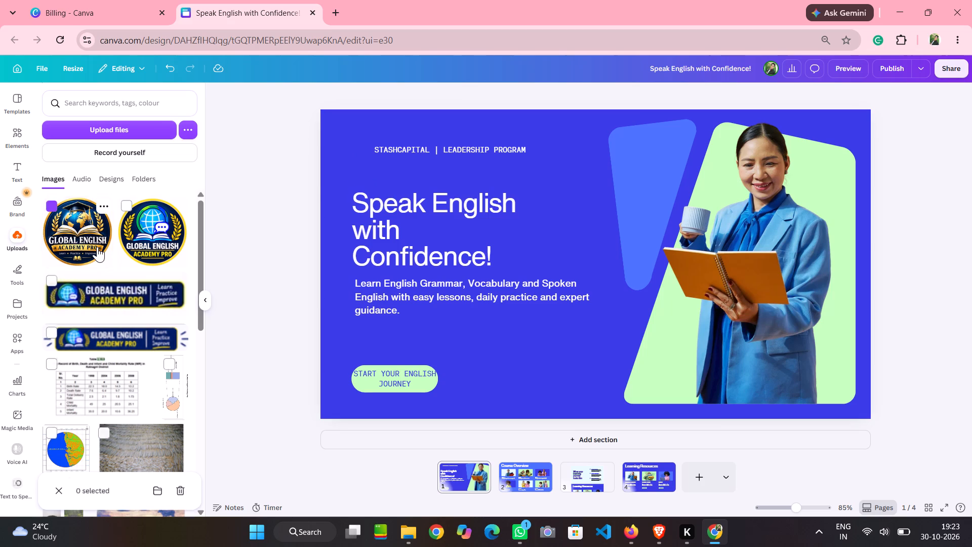
drag(97, 247, 381, 206)
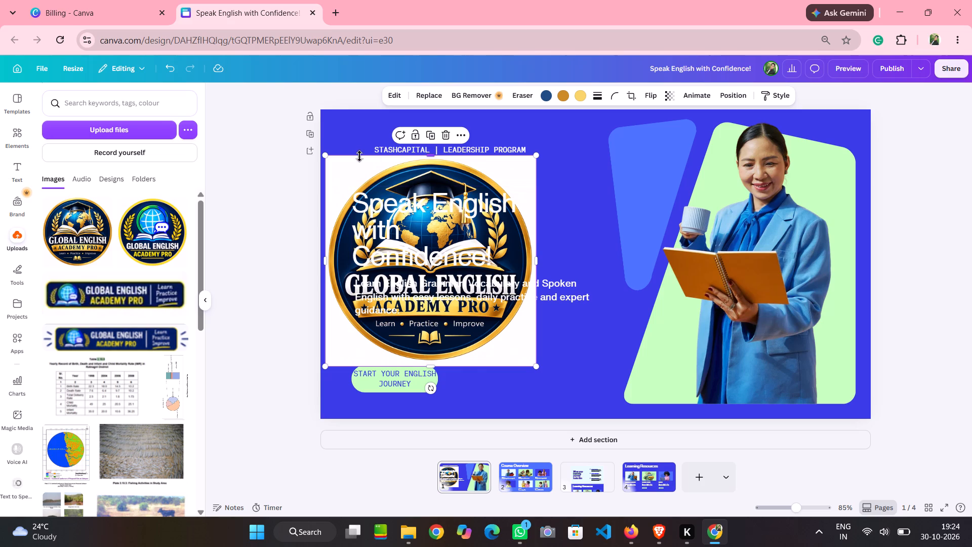
click(475, 96)
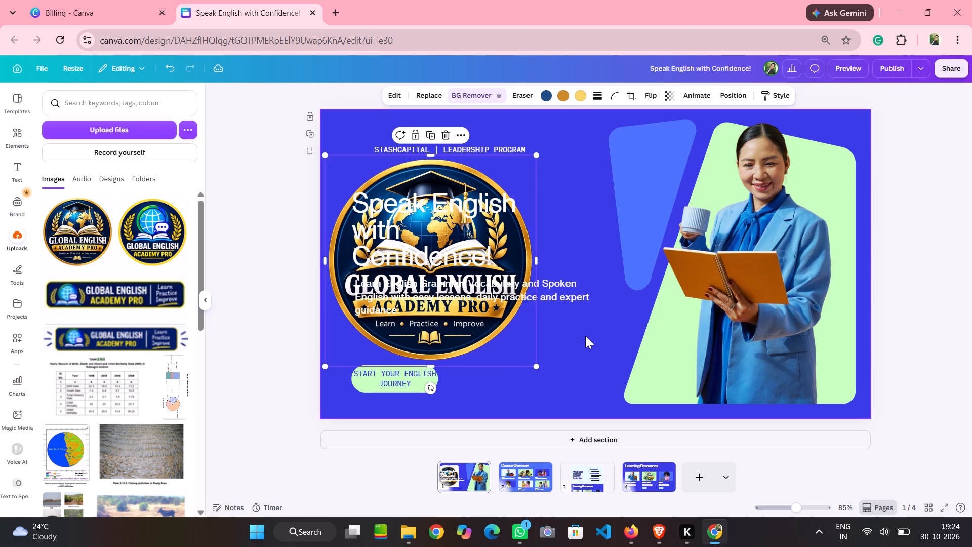
Shrink the badge to a small logo, position it just before the STASHCAPITAL header text, and check the page in full screen.
drag(535, 365, 461, 300)
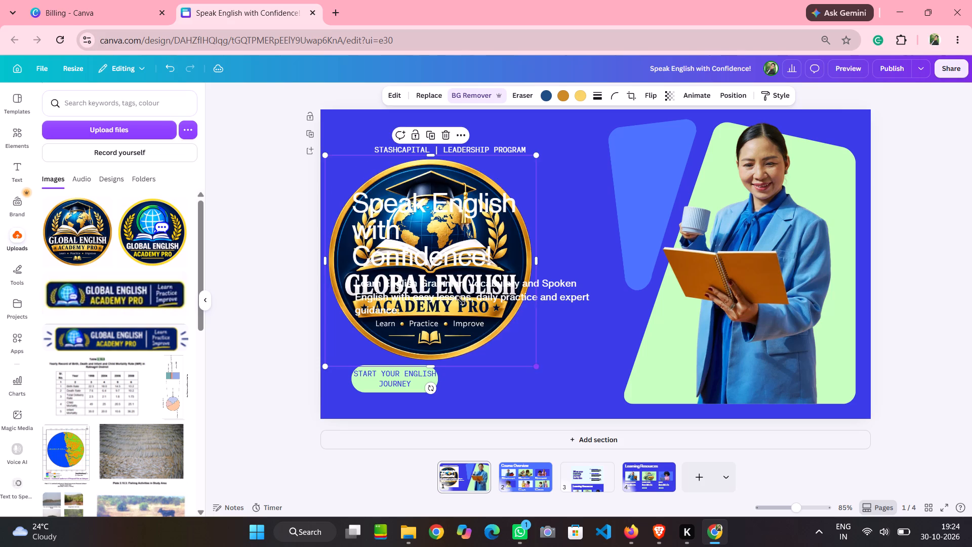
drag(461, 300, 357, 187)
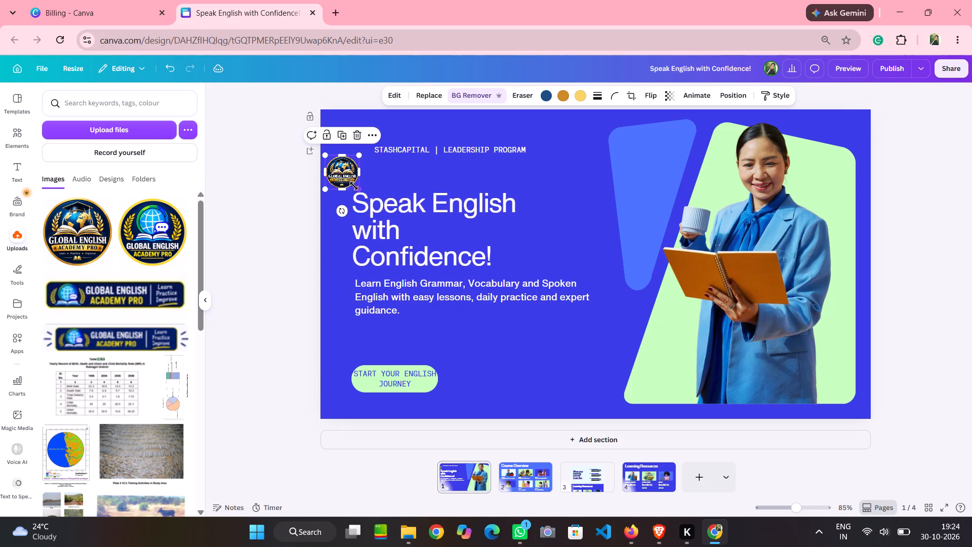
drag(339, 172, 352, 150)
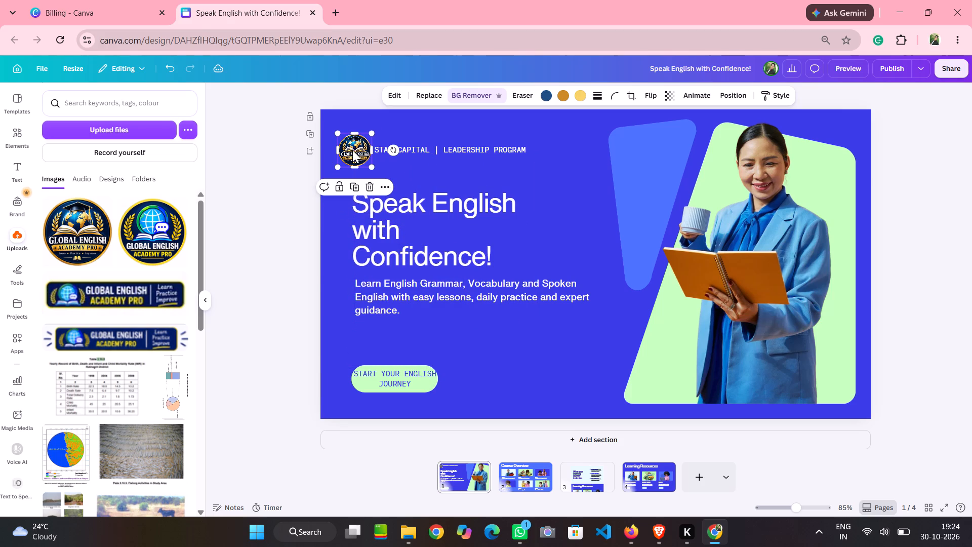
click(944, 501)
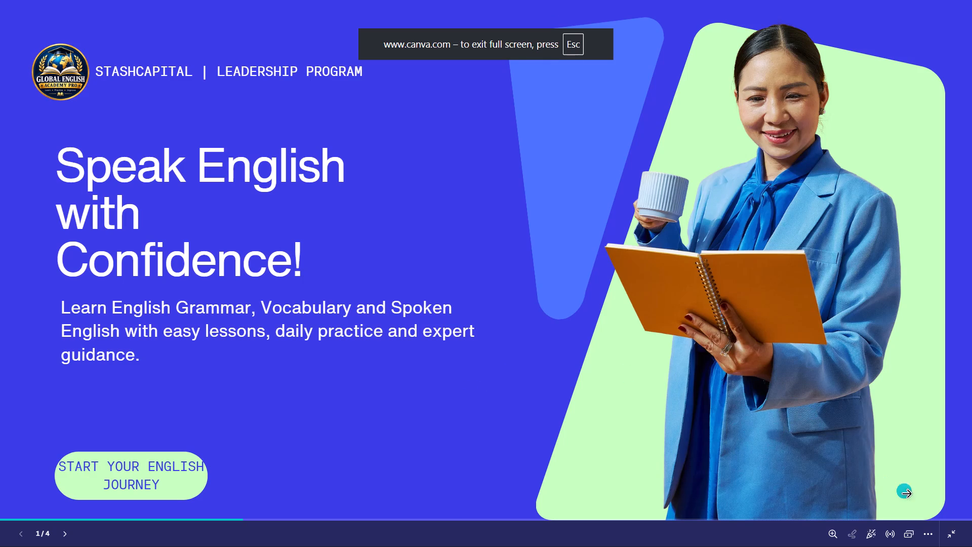
click(953, 531)
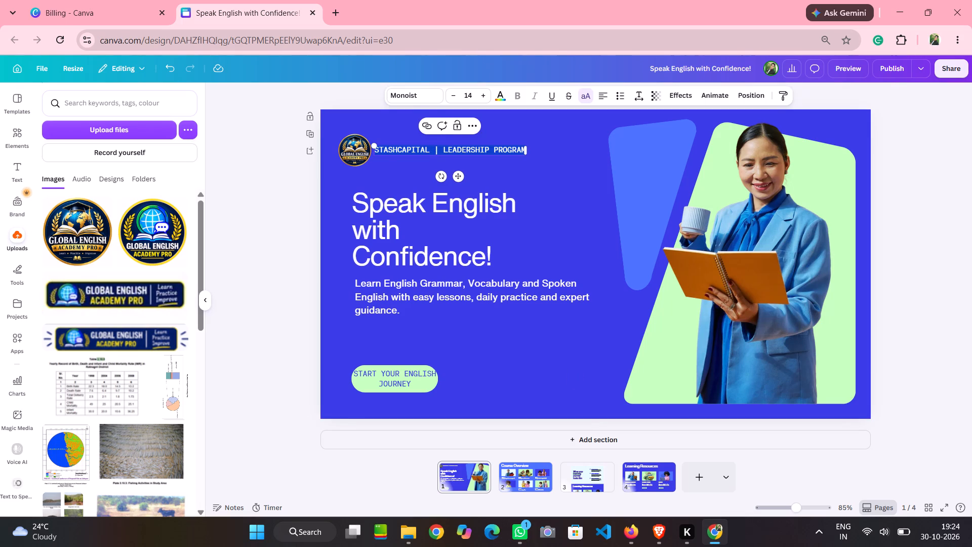
key(ctrl+v)
Widen the academy name's text box and join its two lines into one, GLOBAL ENGLISH ACADEMY PRO.
drag(439, 157, 461, 152)
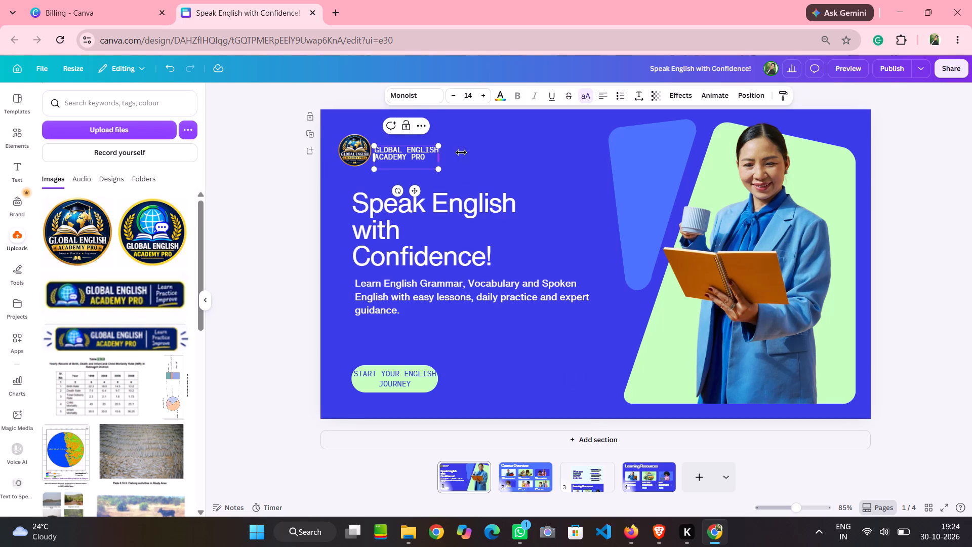
drag(461, 152, 516, 143)
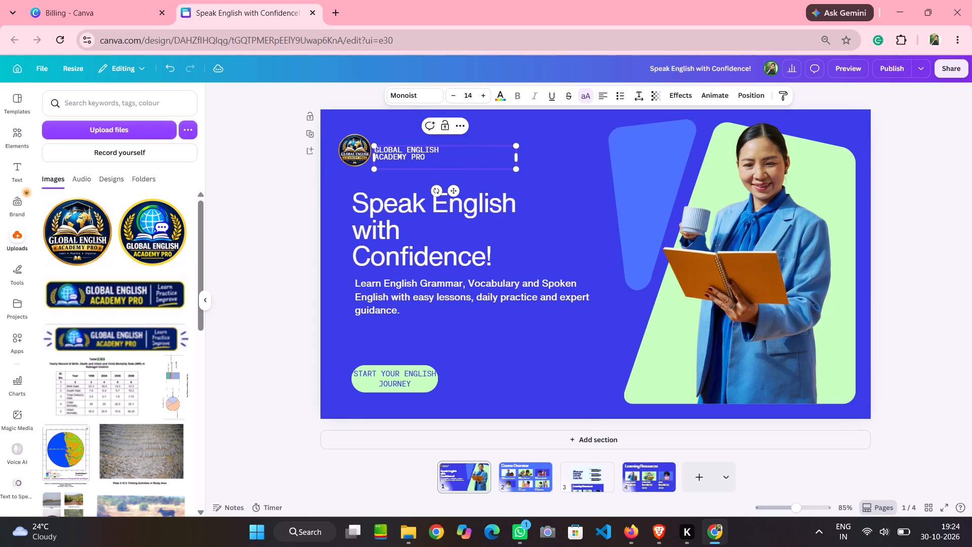
click(376, 158)
key(BackSpace)
key(space)
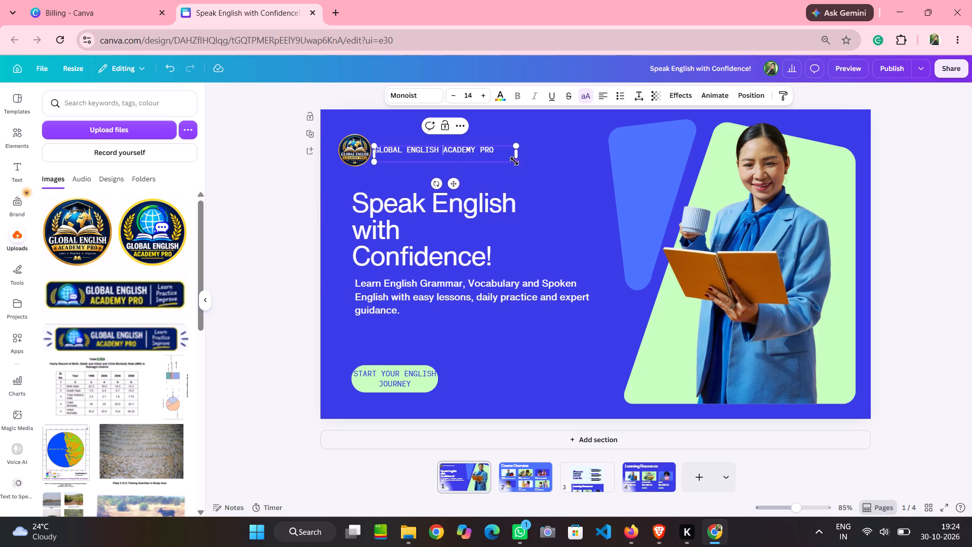
Narrow the academy name's text box to about 310 wide and nudge it close beside the logo.
drag(518, 154, 502, 150)
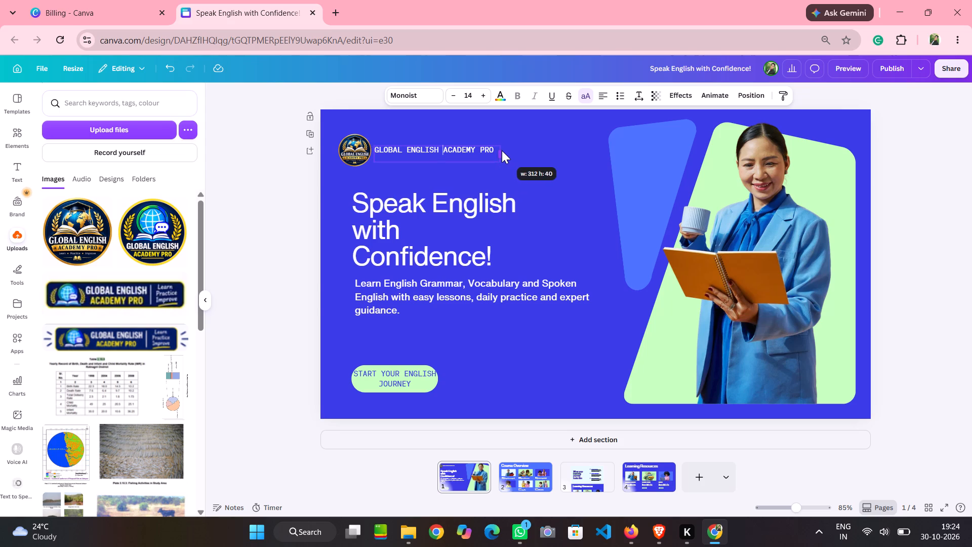
drag(502, 150, 500, 150)
click(545, 159)
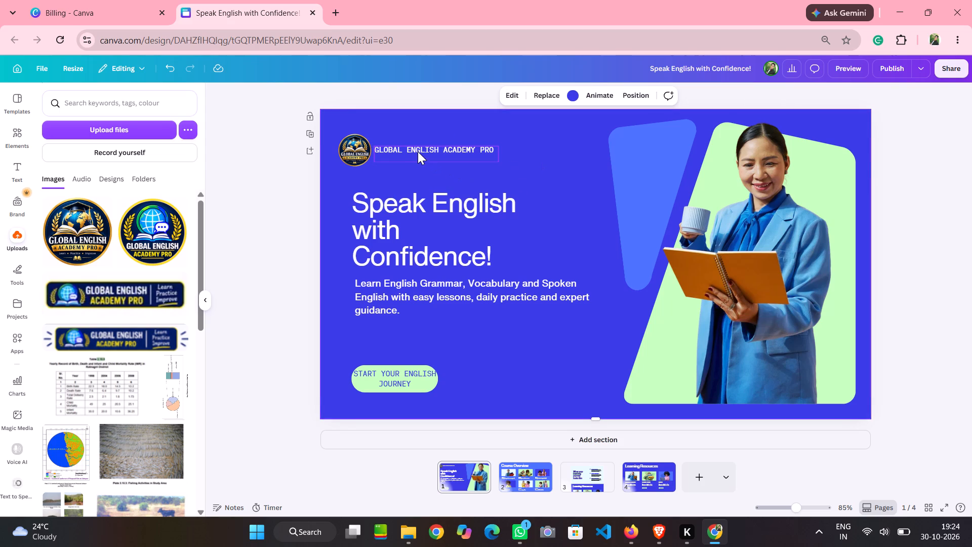
click(418, 151)
click(423, 150)
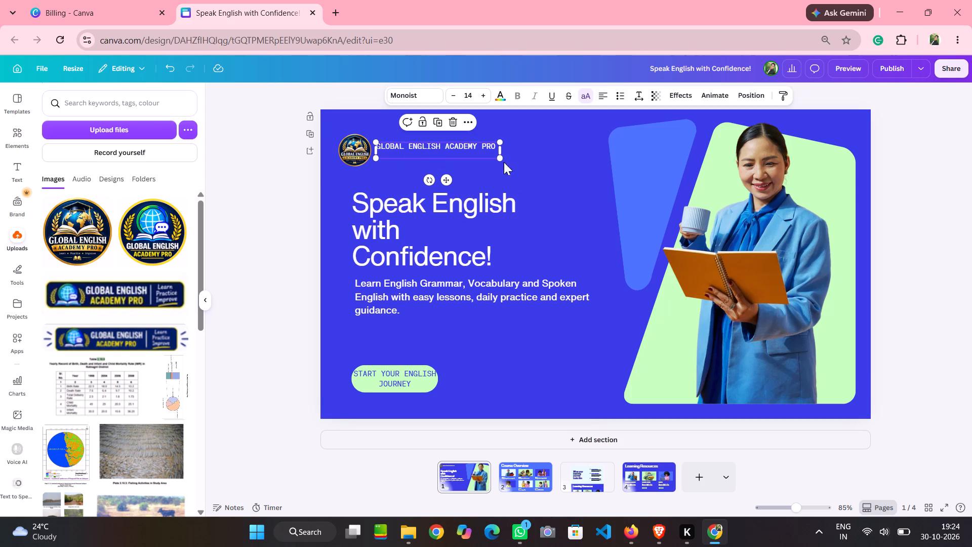
click(557, 168)
click(430, 149)
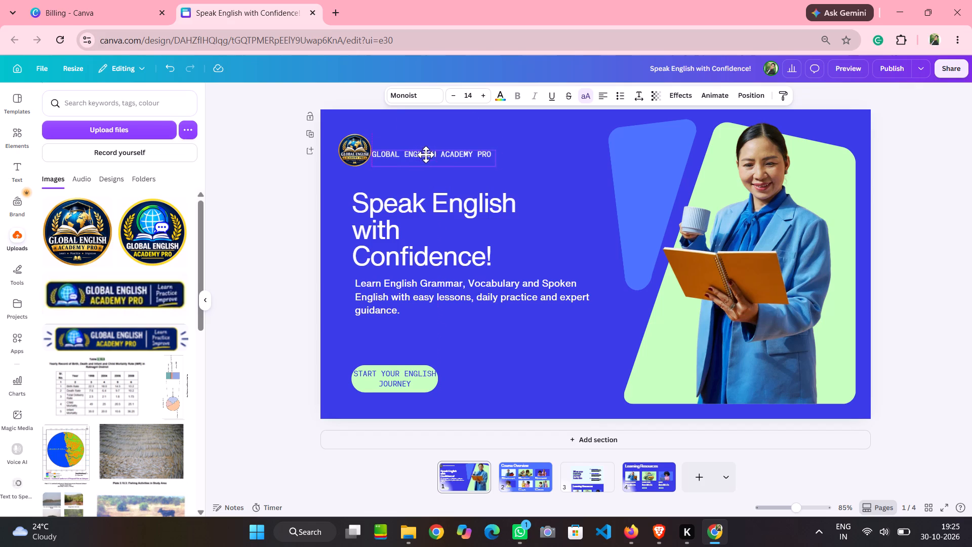
click(552, 153)
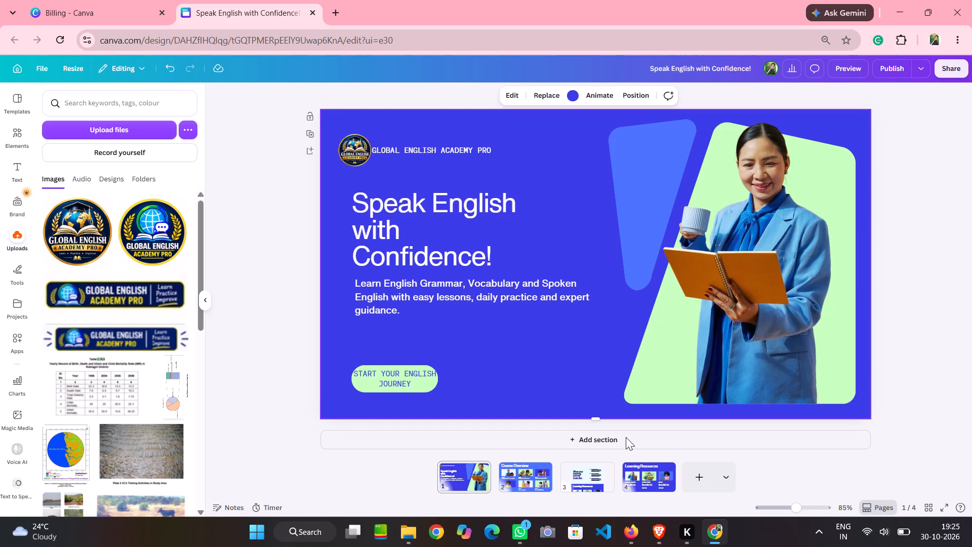
Shrink the round logo slightly and move it back against the start of the academy name.
click(356, 151)
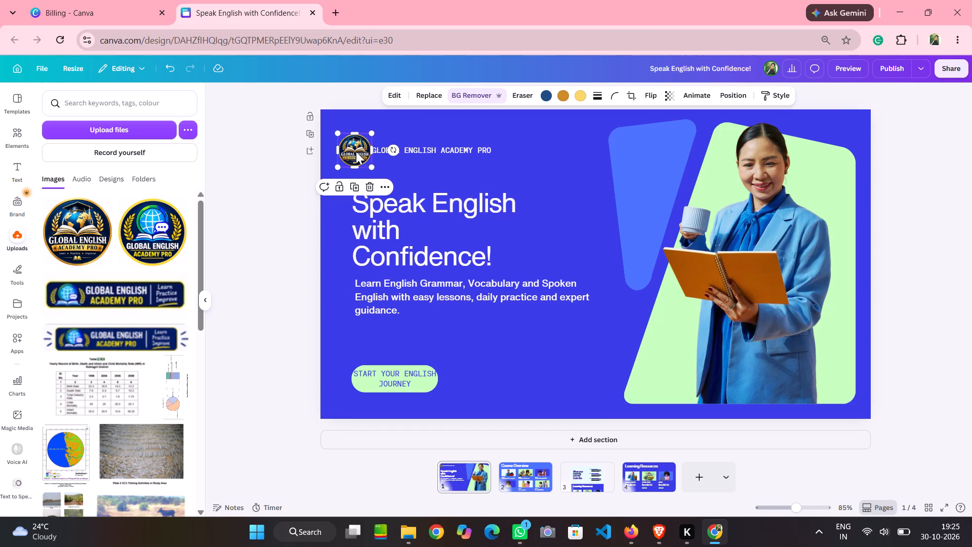
drag(370, 166, 359, 153)
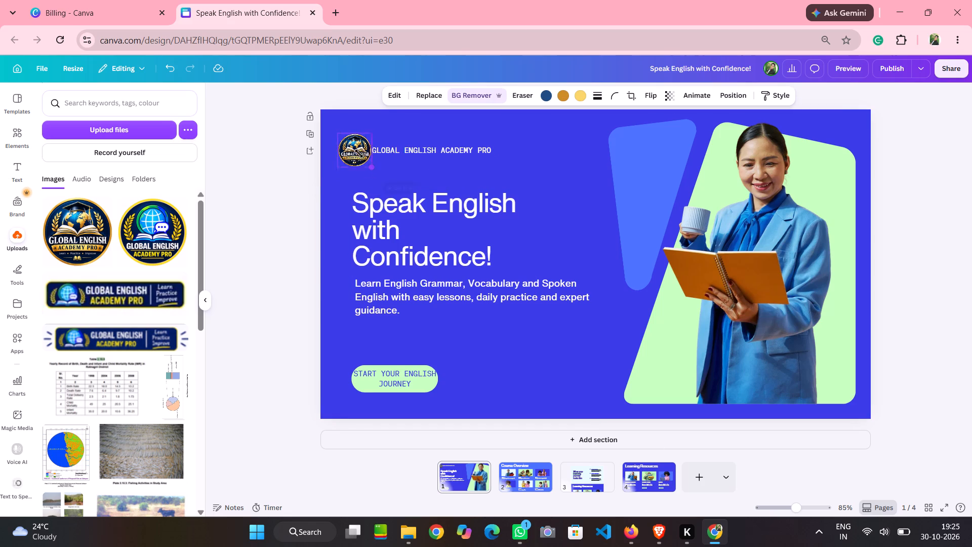
drag(359, 153, 368, 160)
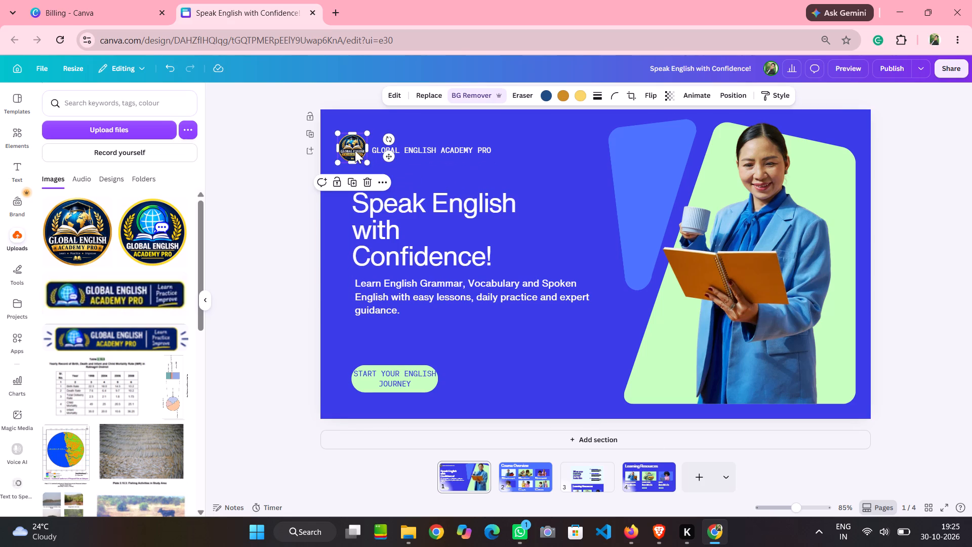
click(355, 150)
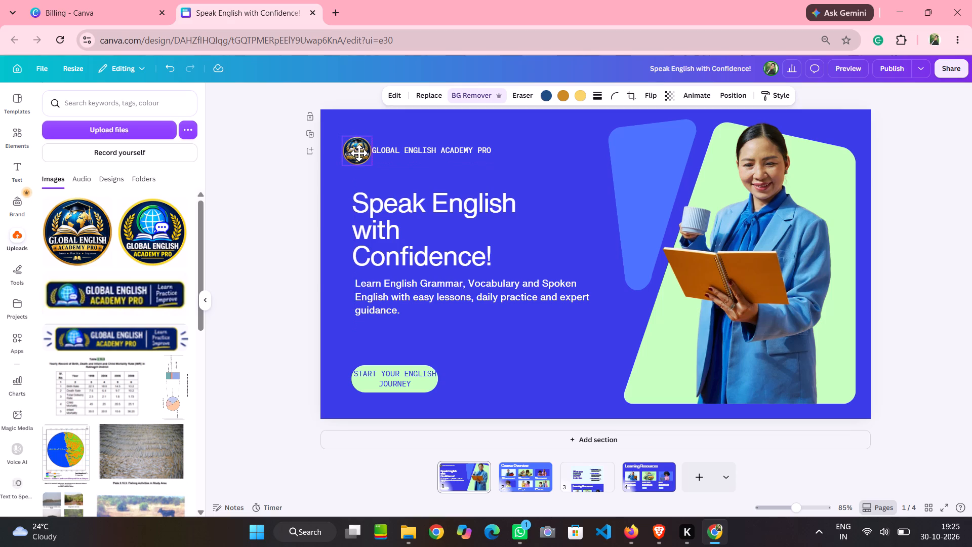
click(404, 148)
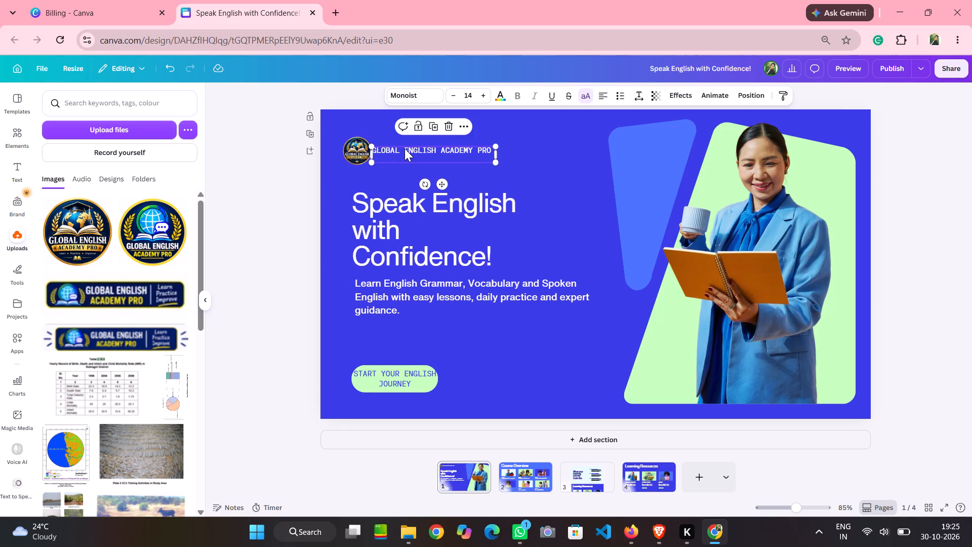
click(404, 148)
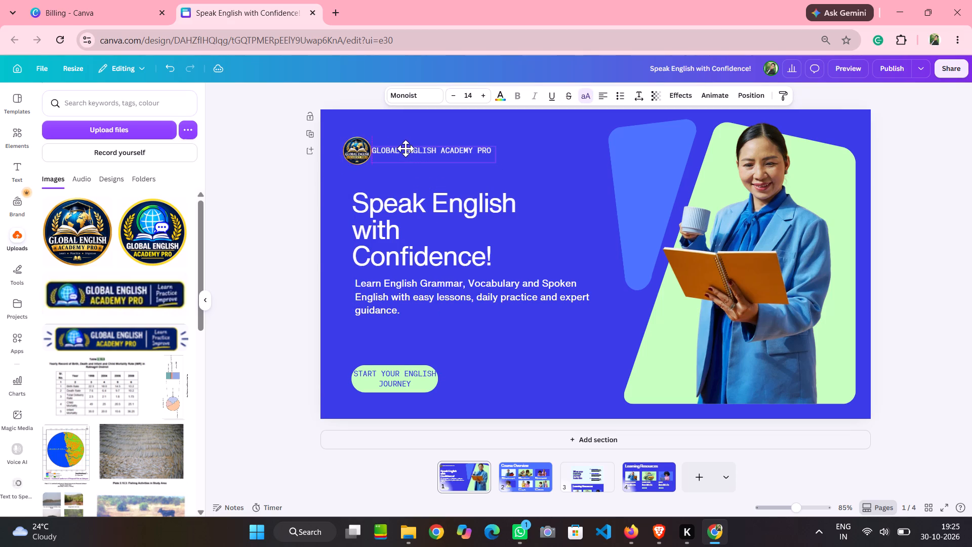
Check the homepage in full screen, return to the editor and capture a screenshot of the page.
click(943, 506)
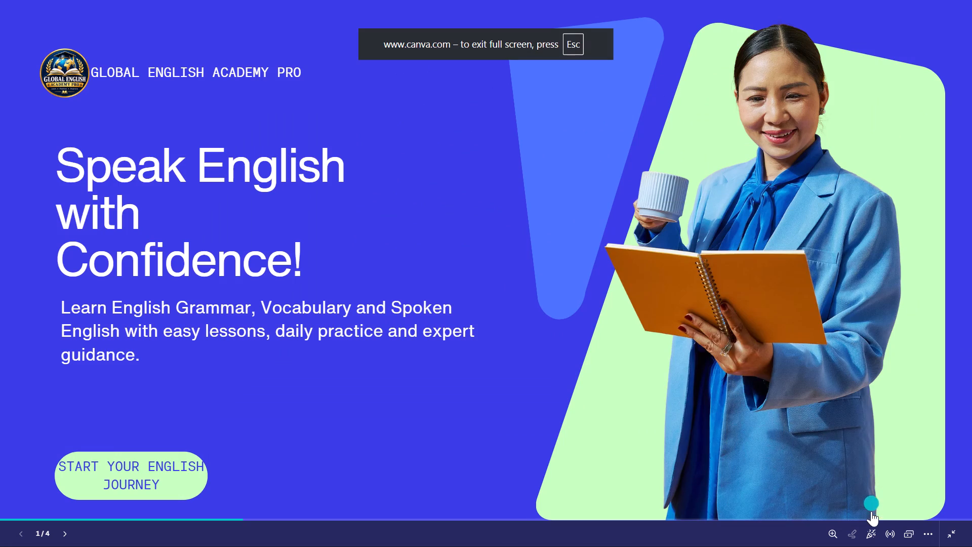
click(957, 532)
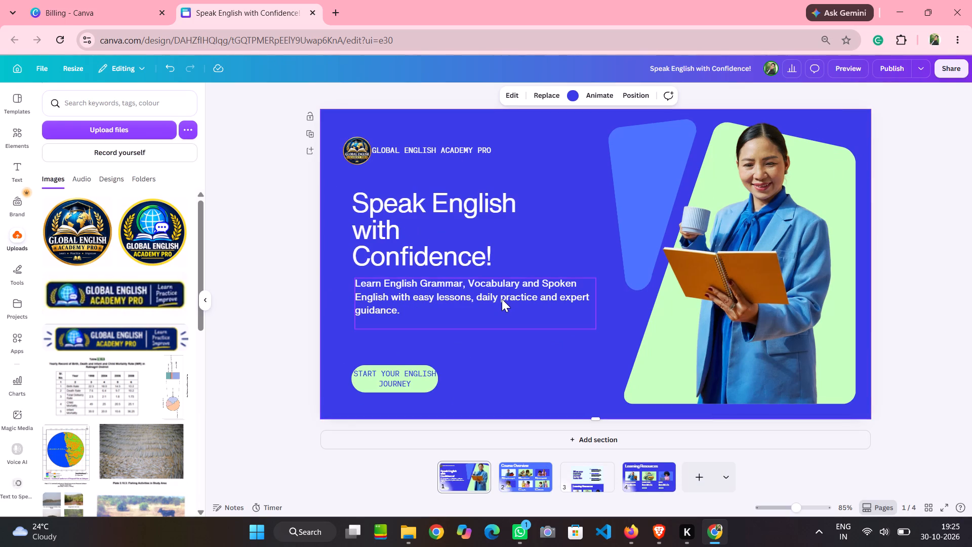
key(Print)
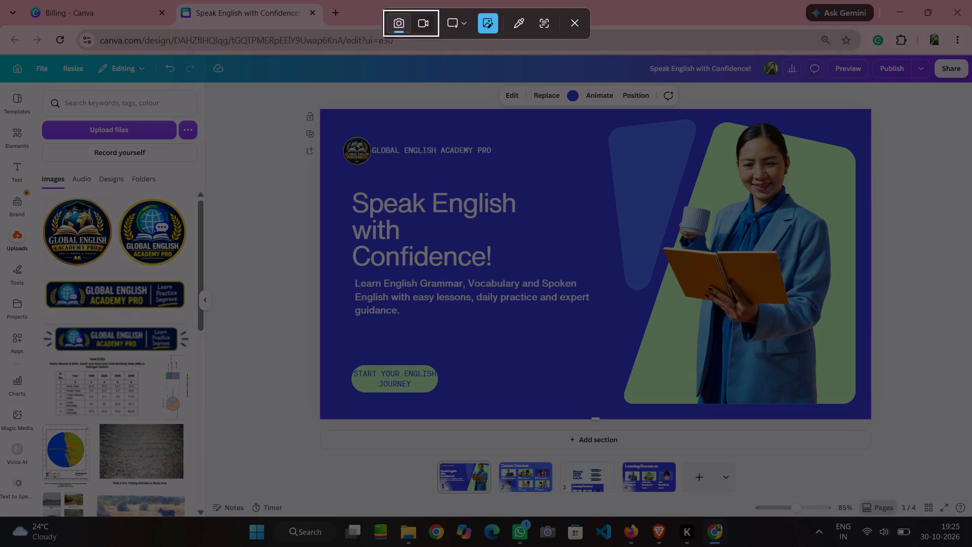
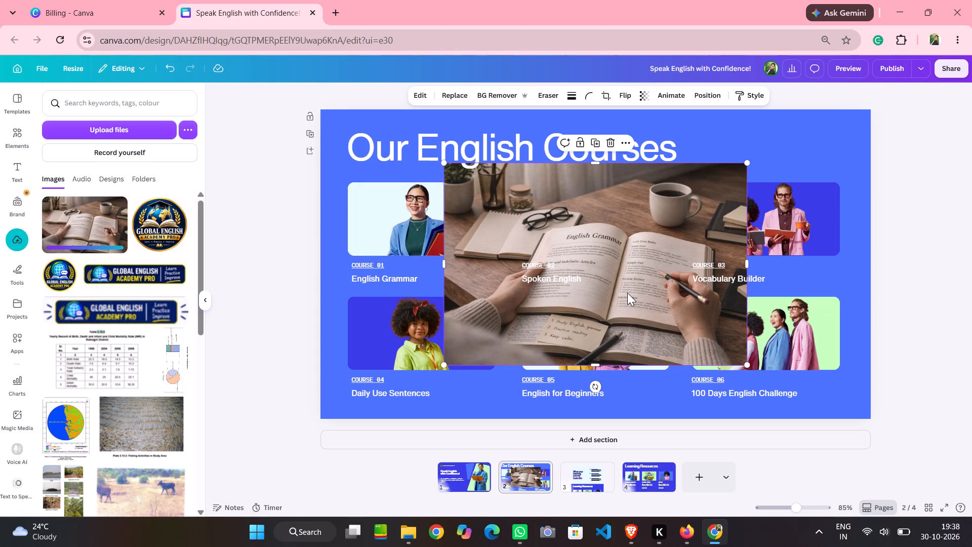
Move the pasted grammar book image to the page's upper-right corner, clear of the COURSE 01 card.
click(357, 221)
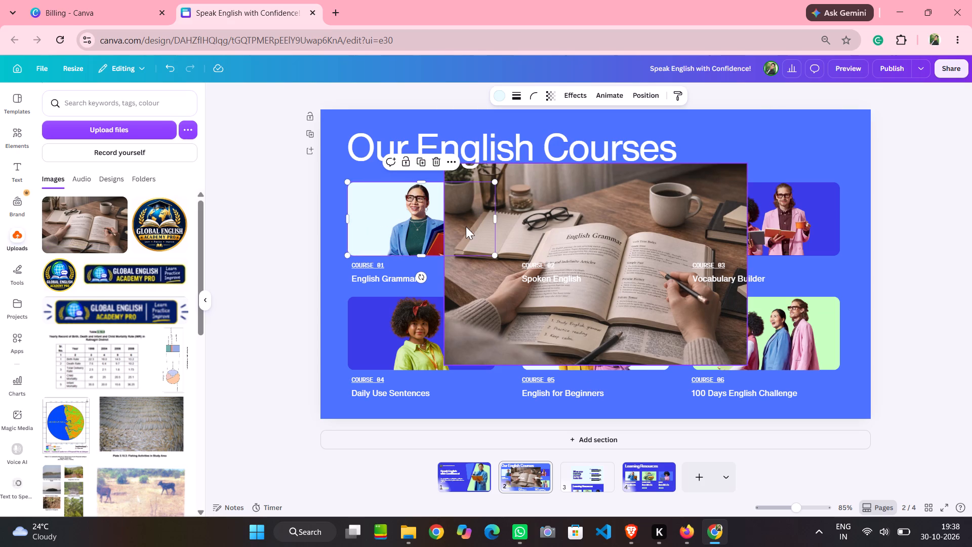
click(489, 227)
click(588, 247)
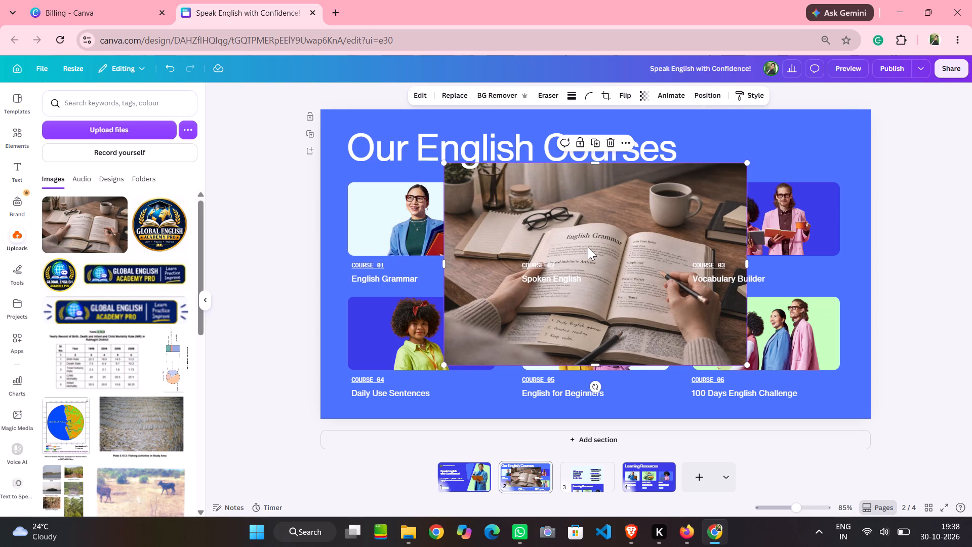
click(661, 252)
drag(684, 207, 838, 151)
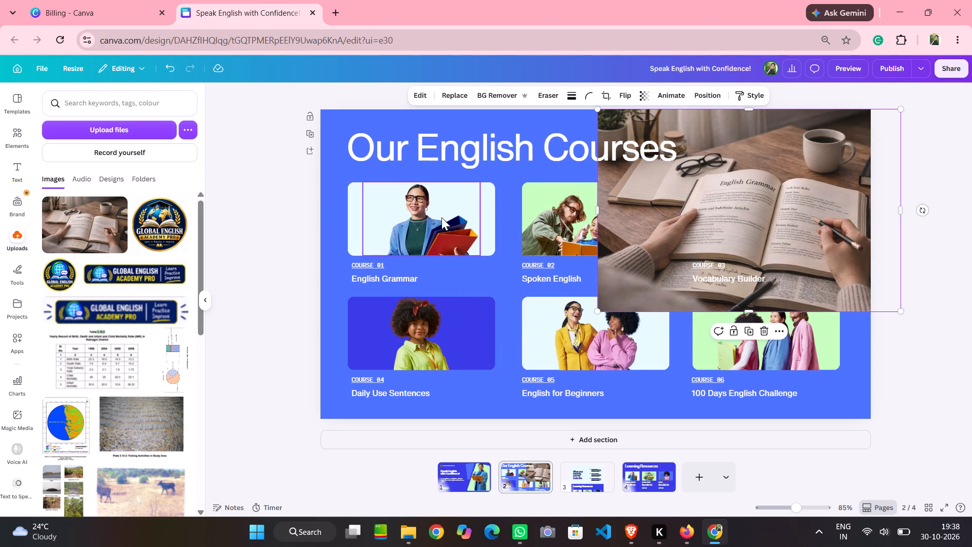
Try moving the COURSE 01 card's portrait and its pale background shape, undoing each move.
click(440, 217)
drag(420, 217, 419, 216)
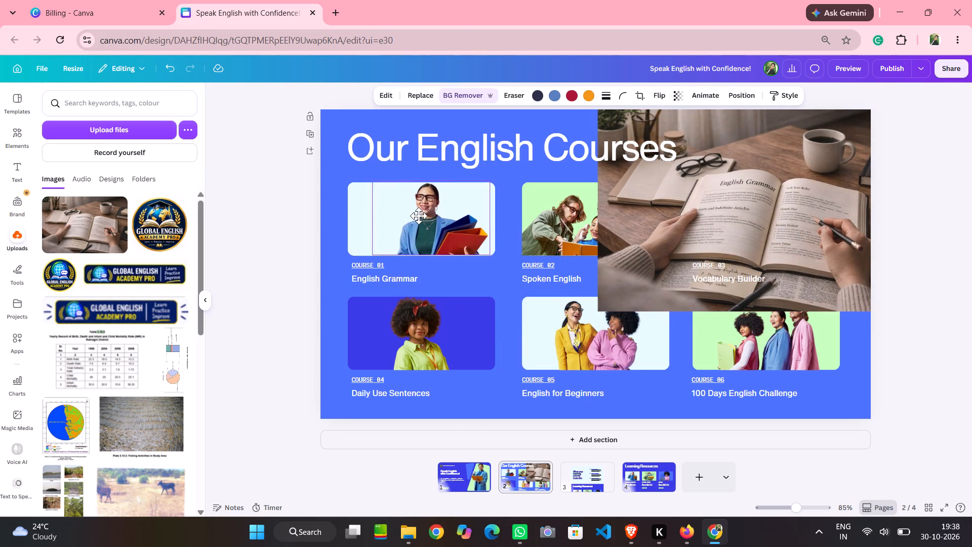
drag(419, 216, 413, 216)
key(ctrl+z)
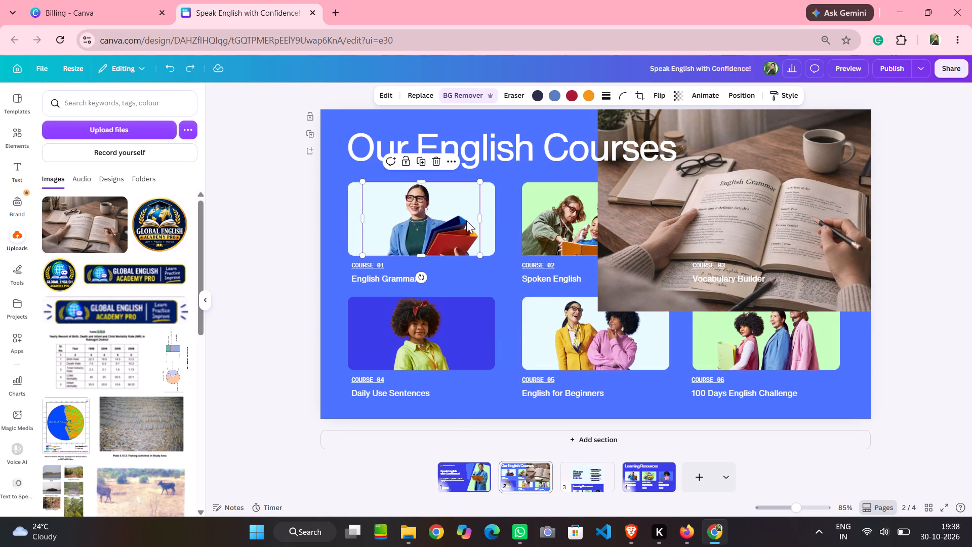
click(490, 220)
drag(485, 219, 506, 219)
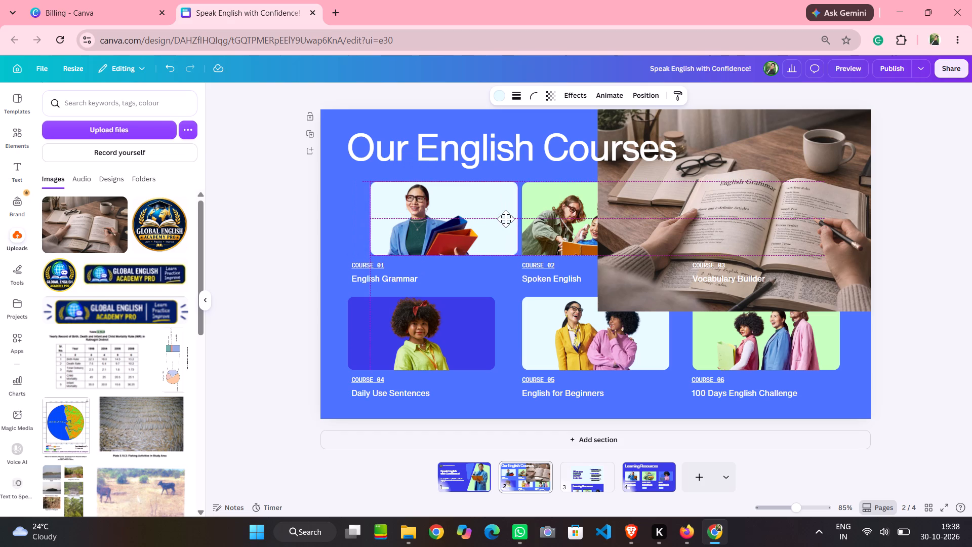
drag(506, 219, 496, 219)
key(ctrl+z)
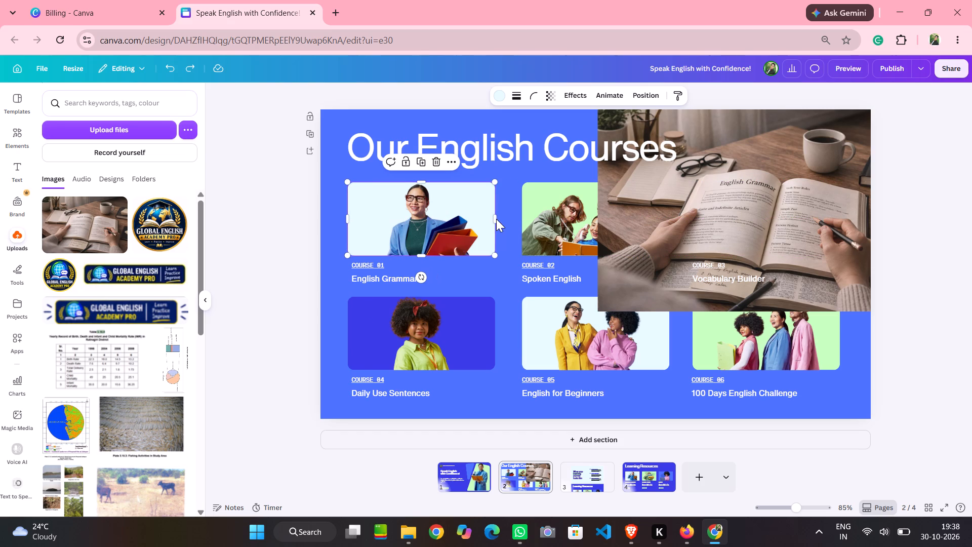
Delete the photo of the woman holding folders from the COURSE 01 card, keeping the pale background shape.
click(719, 212)
click(436, 220)
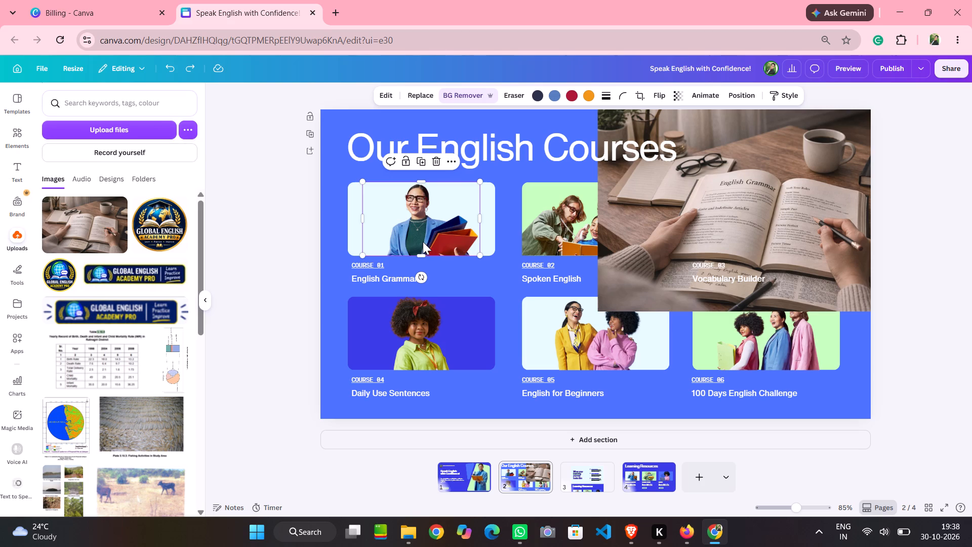
click(451, 222)
key(Delete)
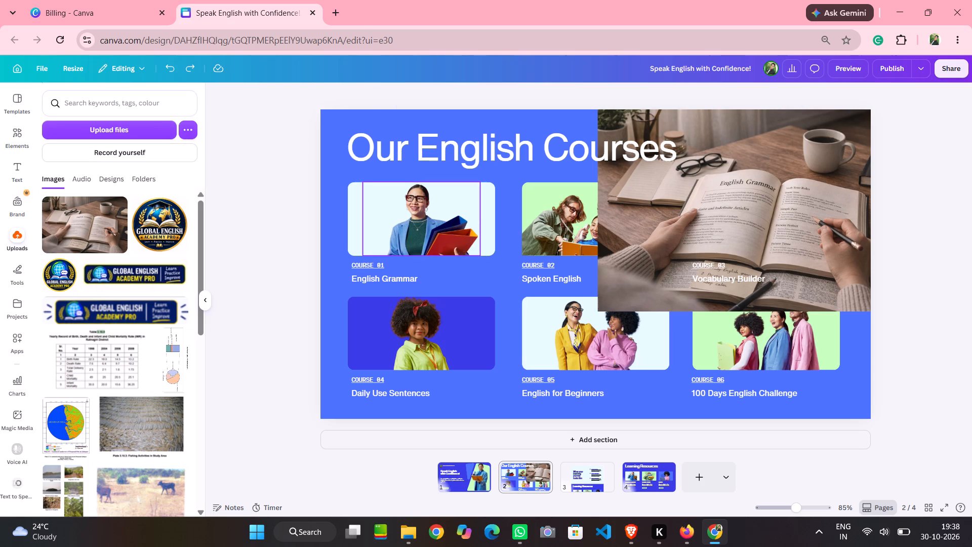
click(451, 222)
key(Delete)
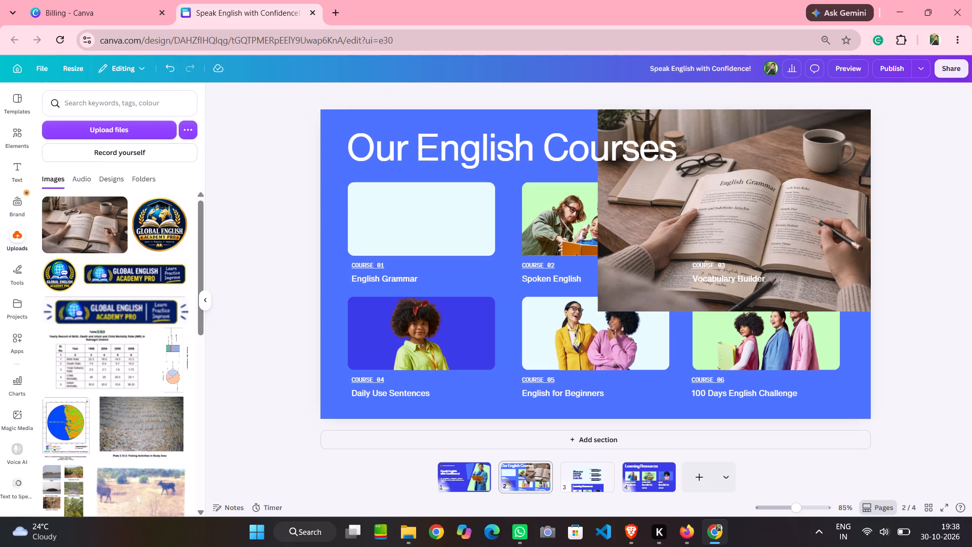
Shrink the grammar book image to roughly card size and move it onto the empty COURSE 01 card.
click(695, 223)
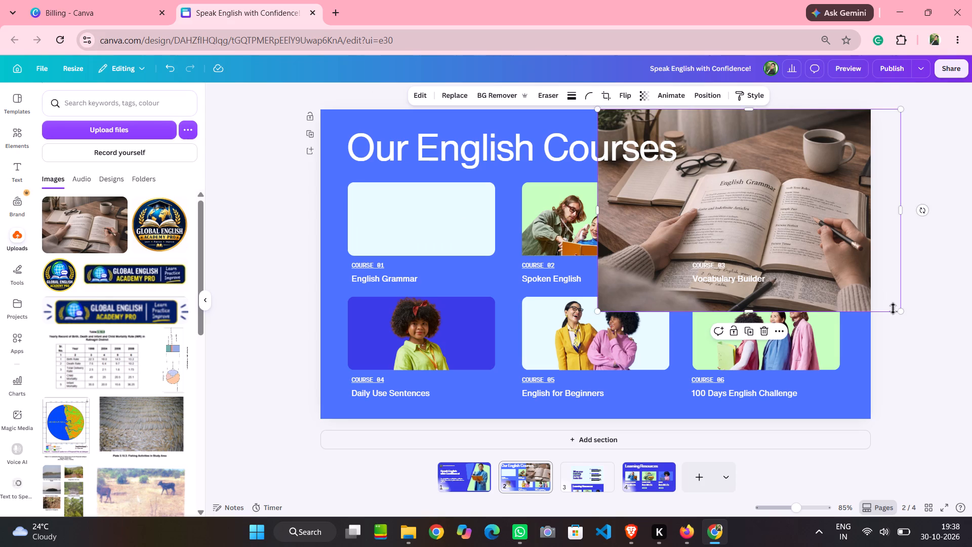
drag(900, 310, 714, 247)
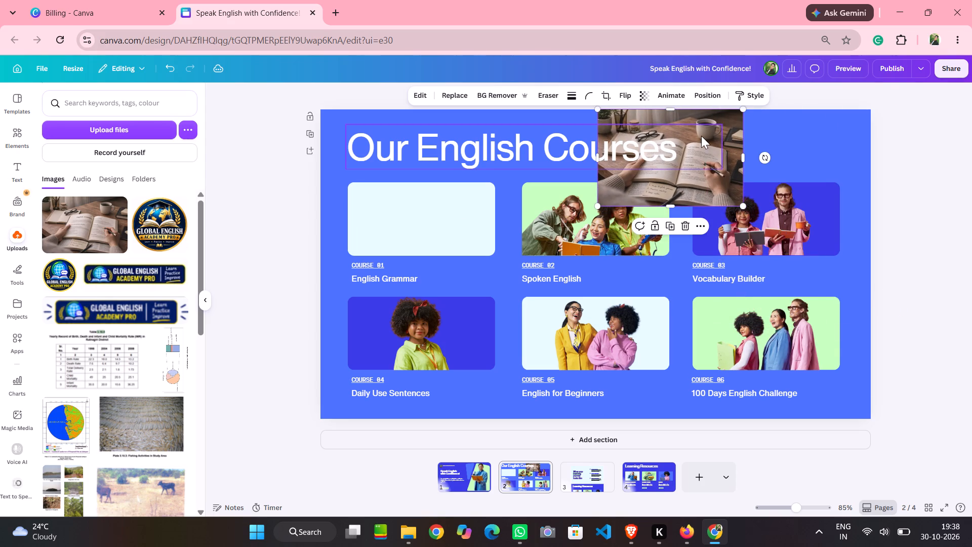
drag(731, 169, 492, 228)
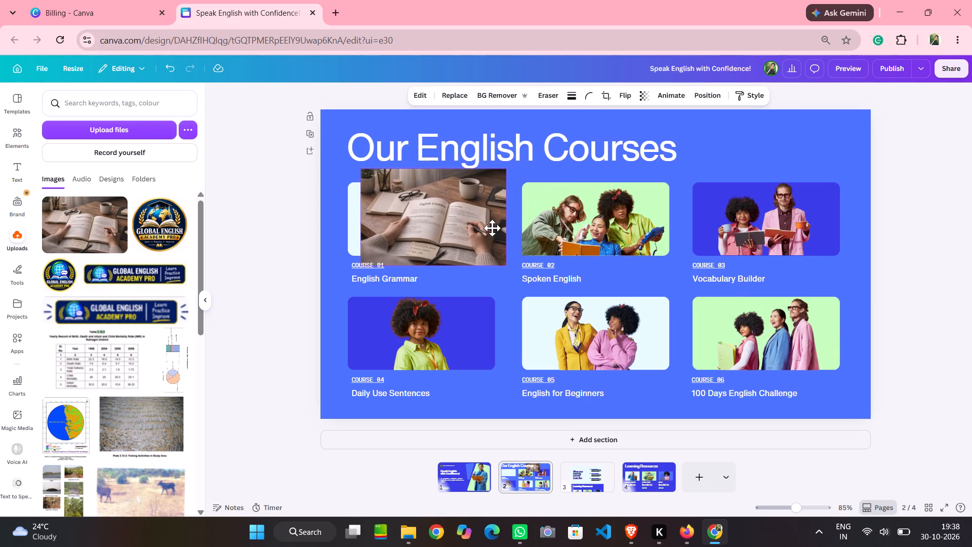
drag(492, 228, 493, 227)
drag(503, 262, 459, 249)
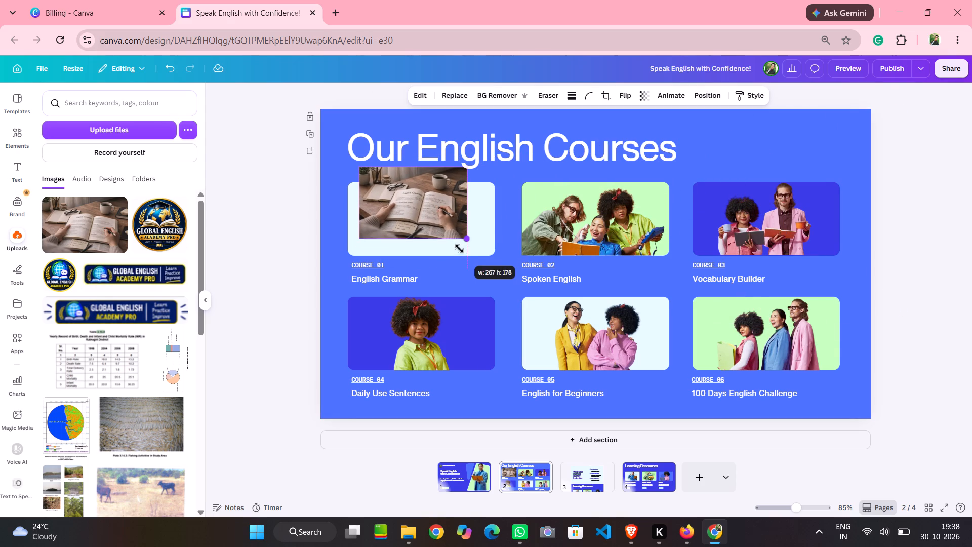
drag(459, 249, 465, 254)
drag(436, 220, 439, 236)
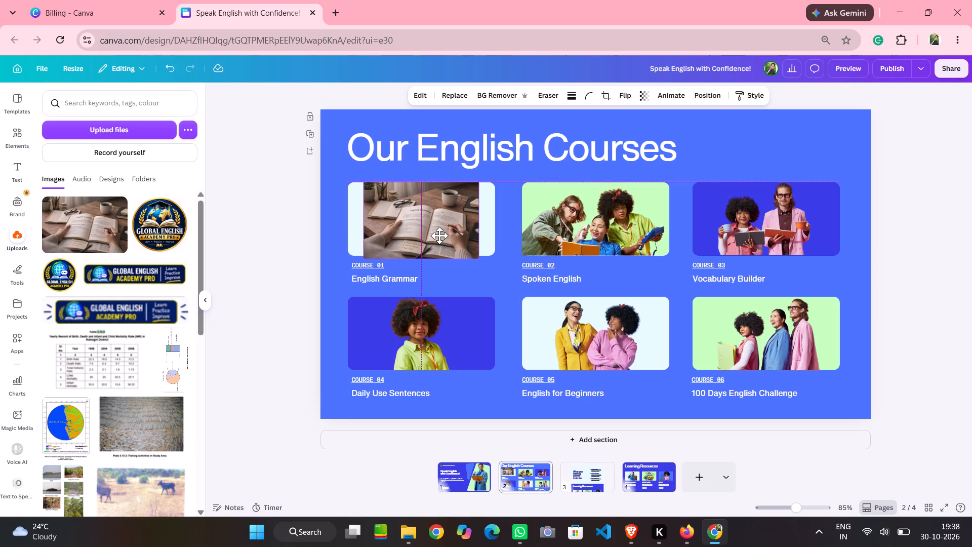
drag(439, 236, 439, 231)
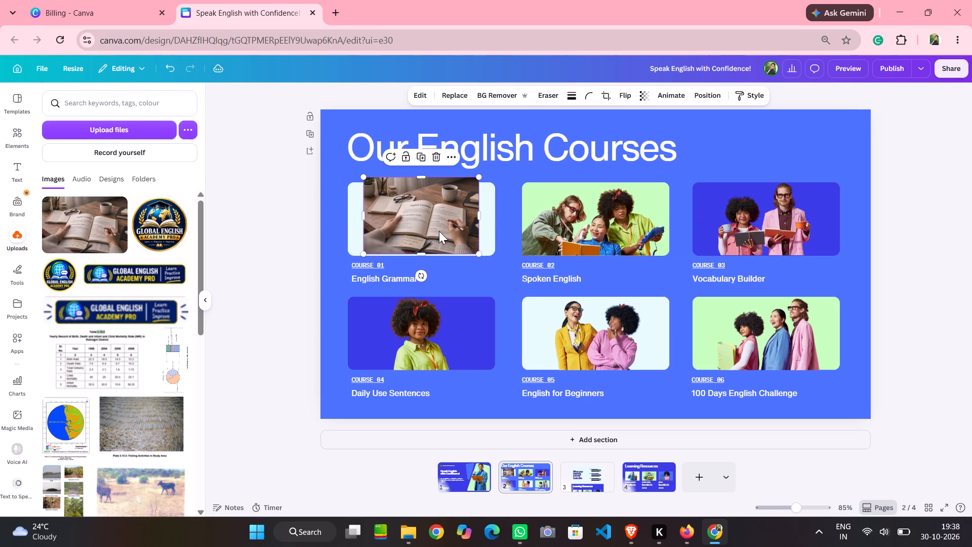
Fit the grammar book image to the COURSE 01 card's height at about 276 by 184 and centre it.
click(452, 207)
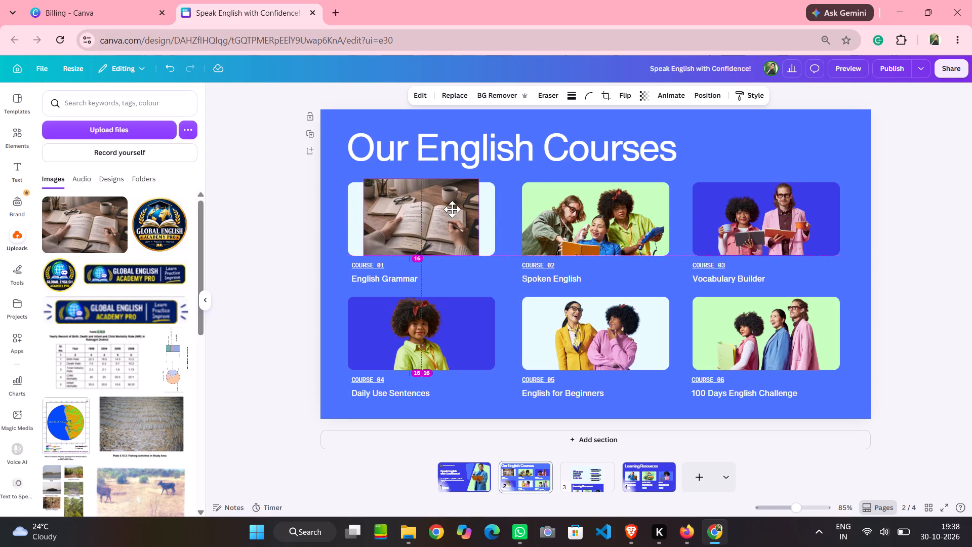
click(452, 208)
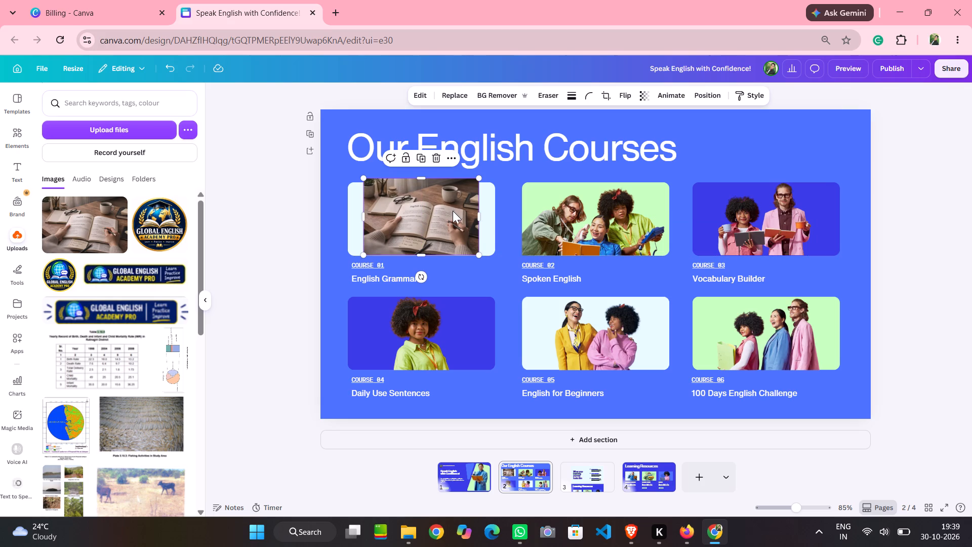
click(452, 213)
drag(477, 179, 477, 188)
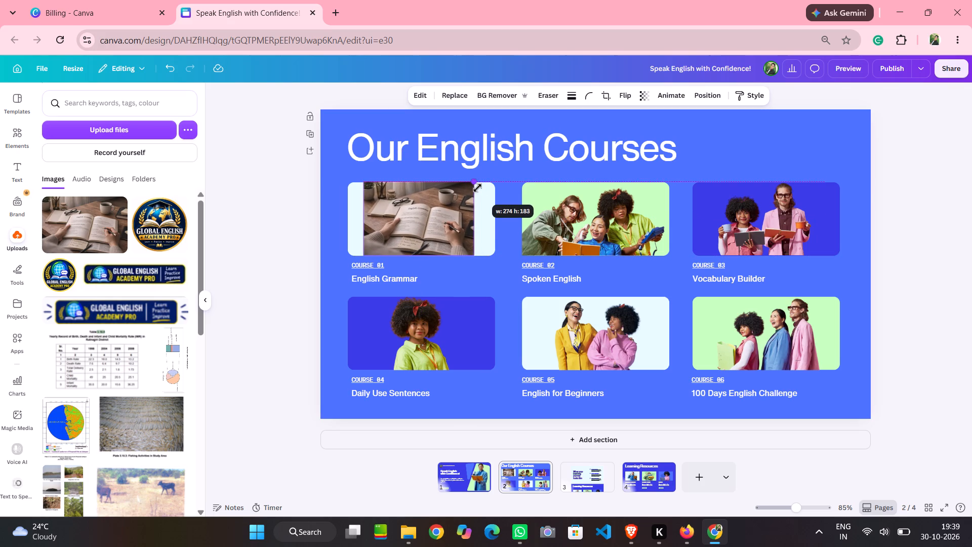
drag(477, 188, 478, 187)
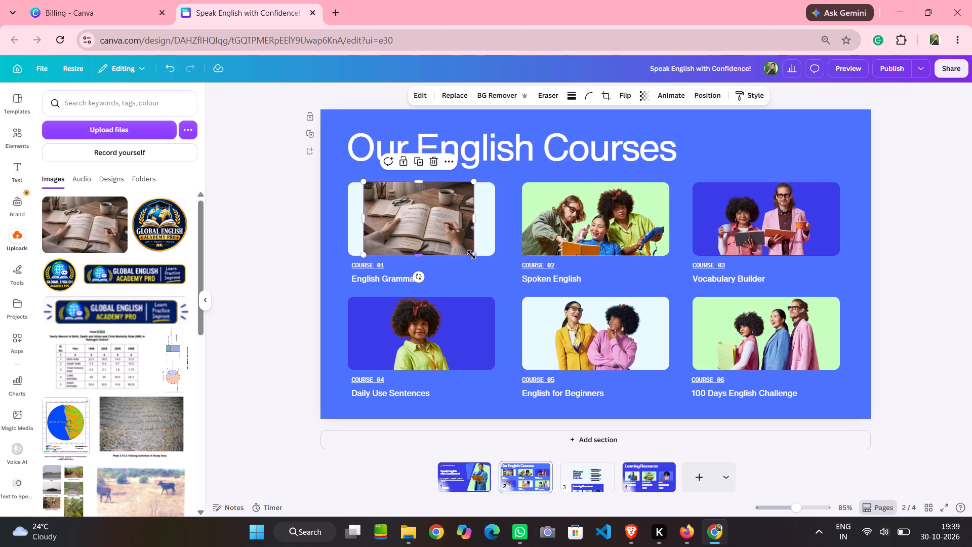
click(472, 255)
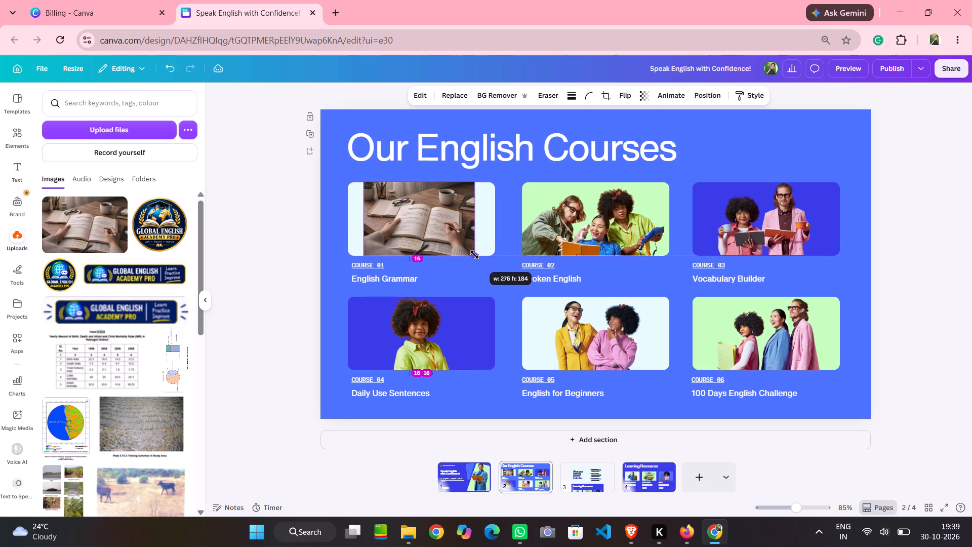
click(444, 237)
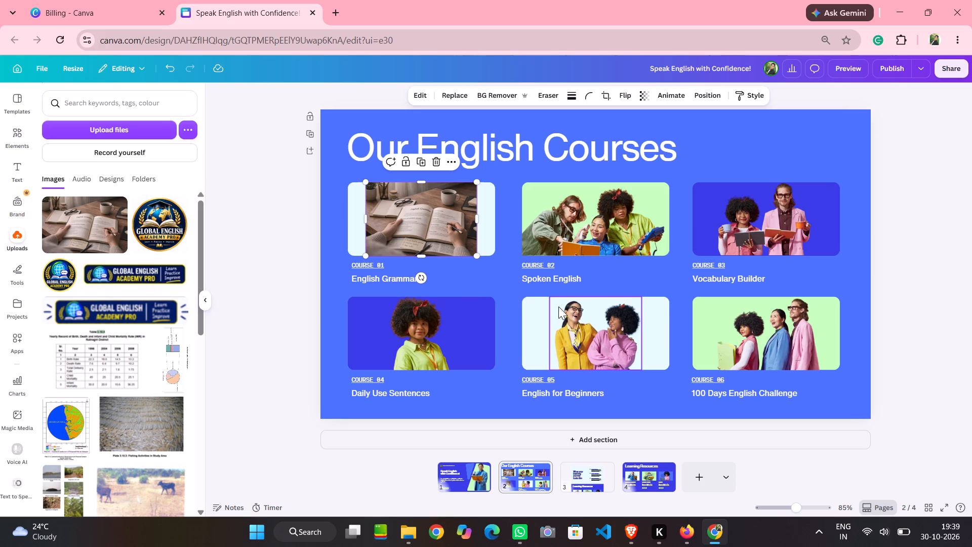
Copy the Course 02 – Spoken English conversation image from the ChatGPT chat and paste it into the Canva courses page.
click(690, 535)
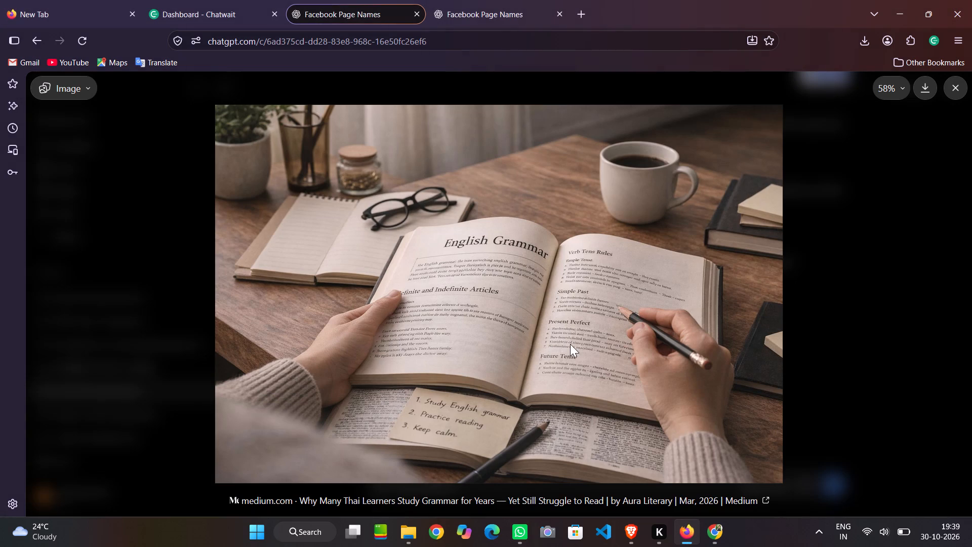
click(953, 90)
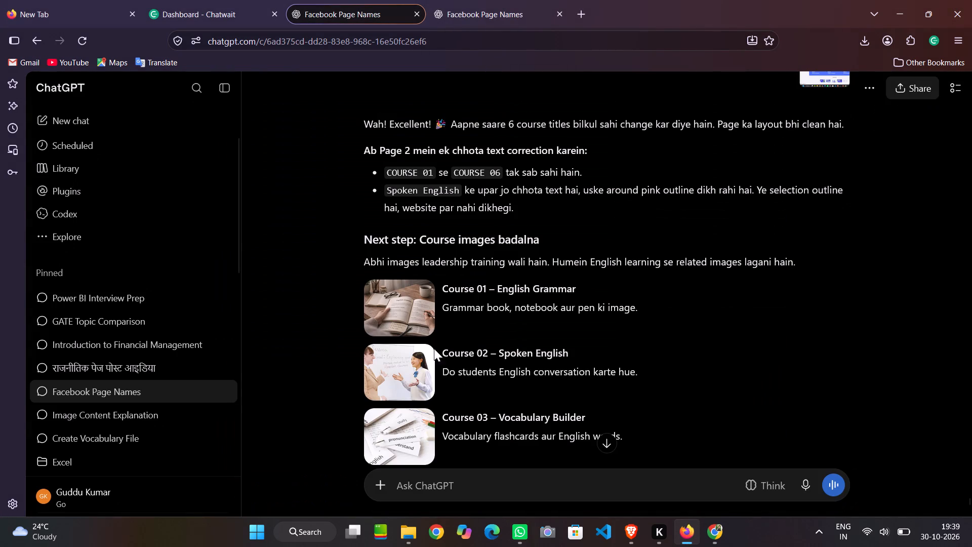
click(404, 364)
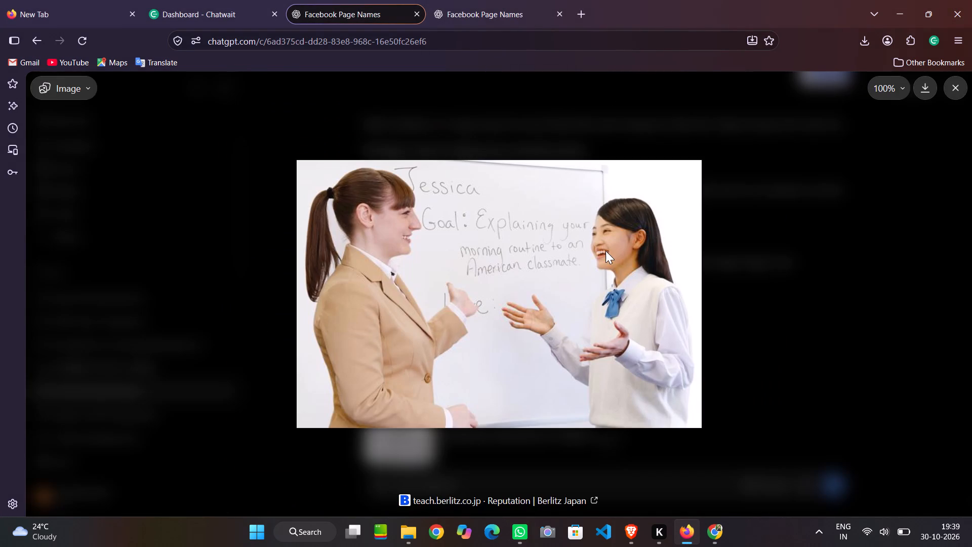
right_click(527, 243)
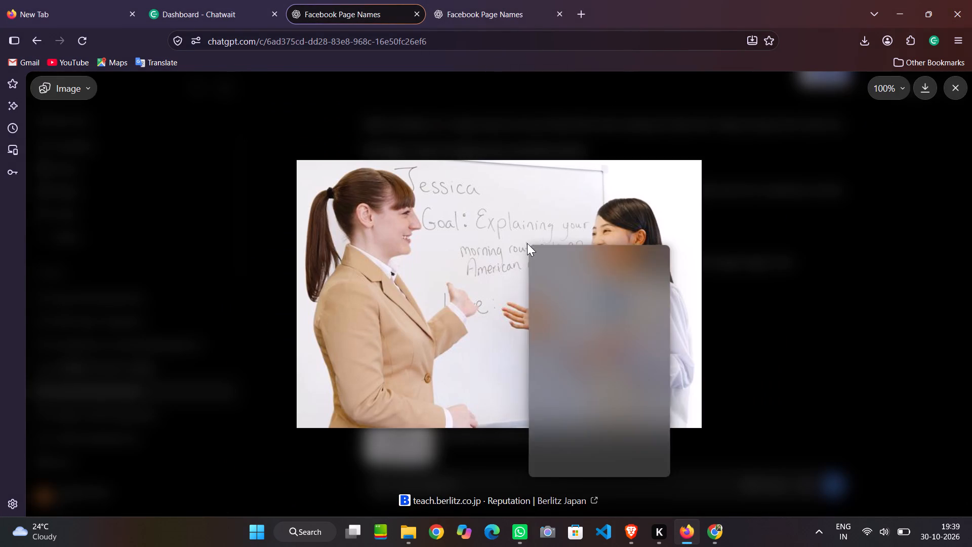
click(555, 292)
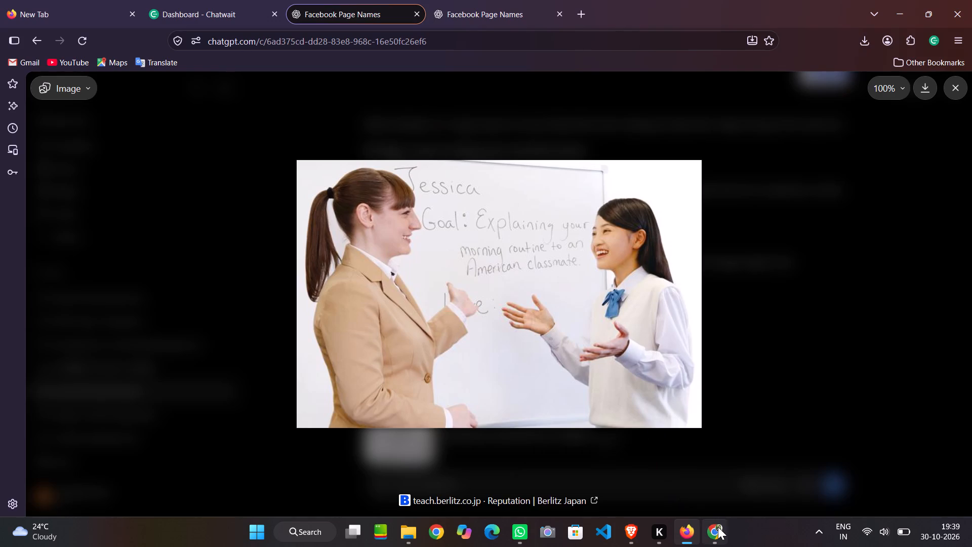
click(718, 527)
key(ctrl+v)
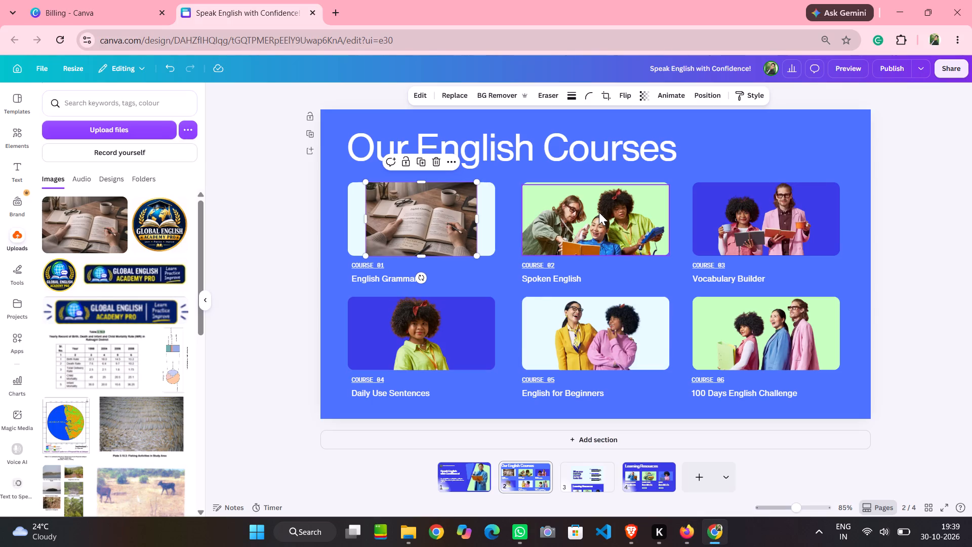
Move the pasted conversation image clear of the COURSE 02 card and delete that card's three-person photo, keeping the green shape.
drag(644, 233, 613, 295)
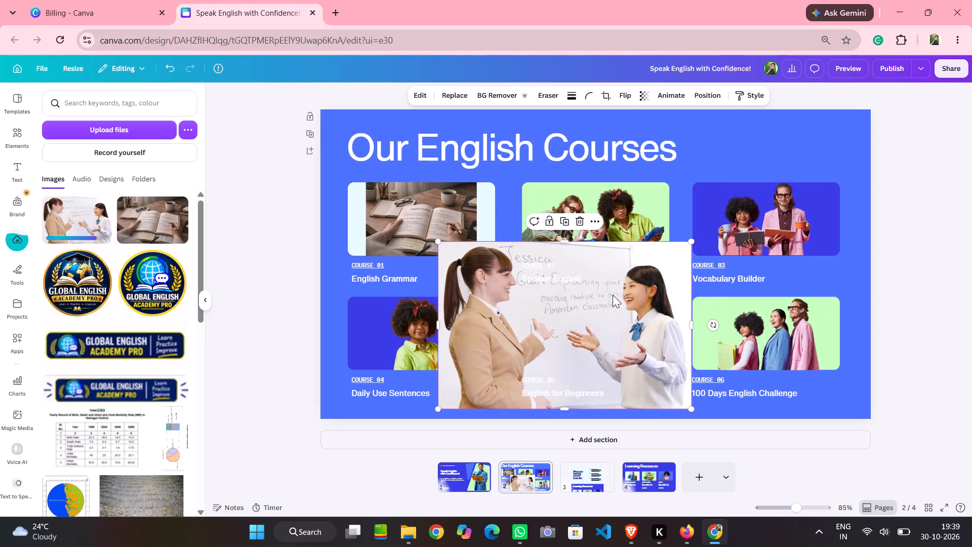
click(622, 210)
drag(622, 210, 633, 209)
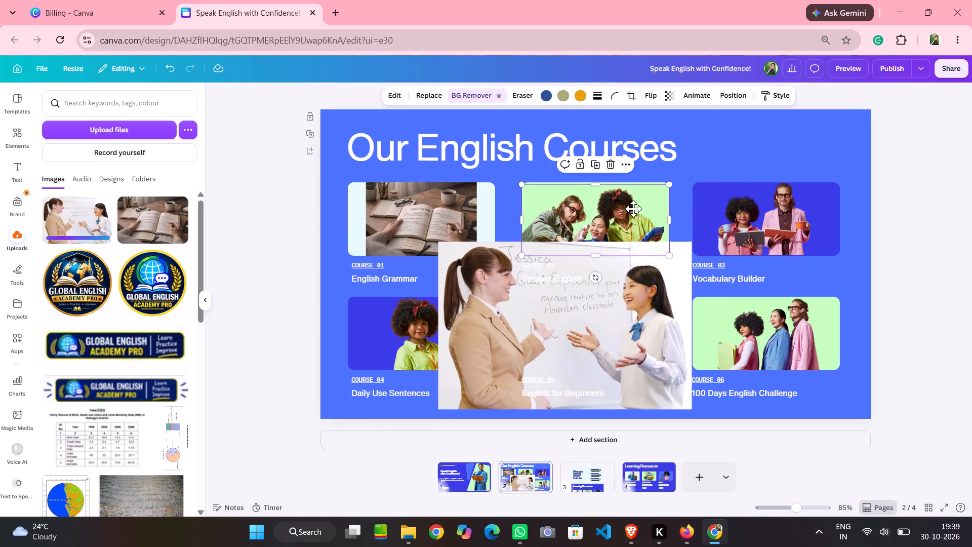
drag(633, 209, 640, 208)
key(Delete)
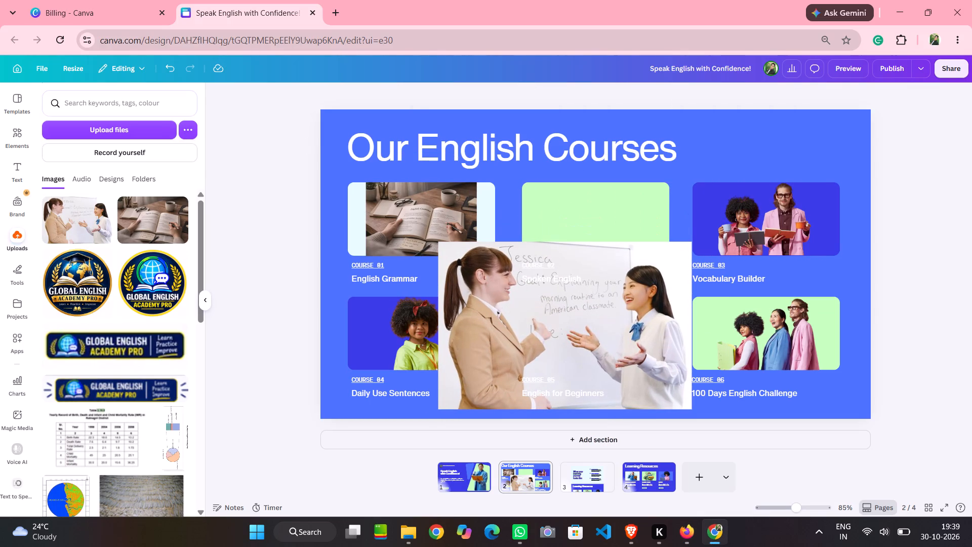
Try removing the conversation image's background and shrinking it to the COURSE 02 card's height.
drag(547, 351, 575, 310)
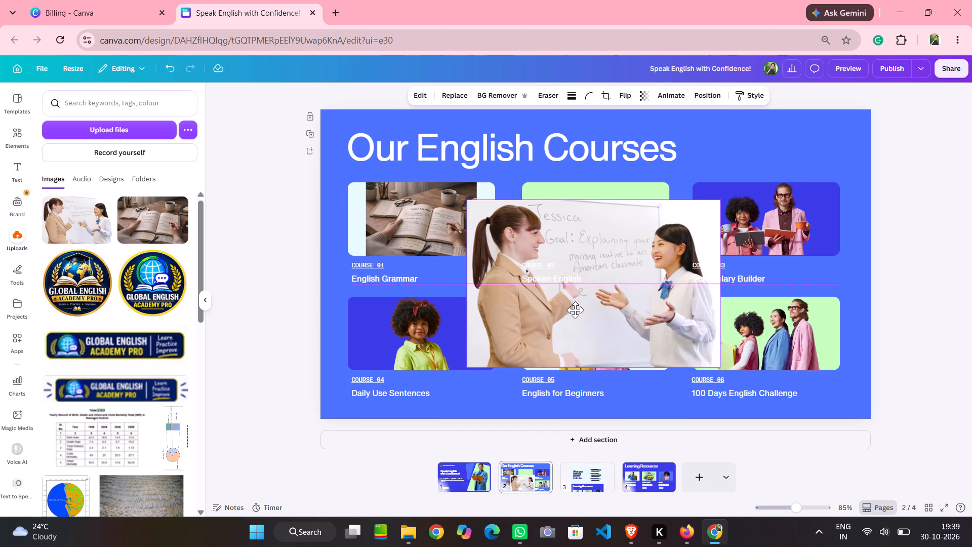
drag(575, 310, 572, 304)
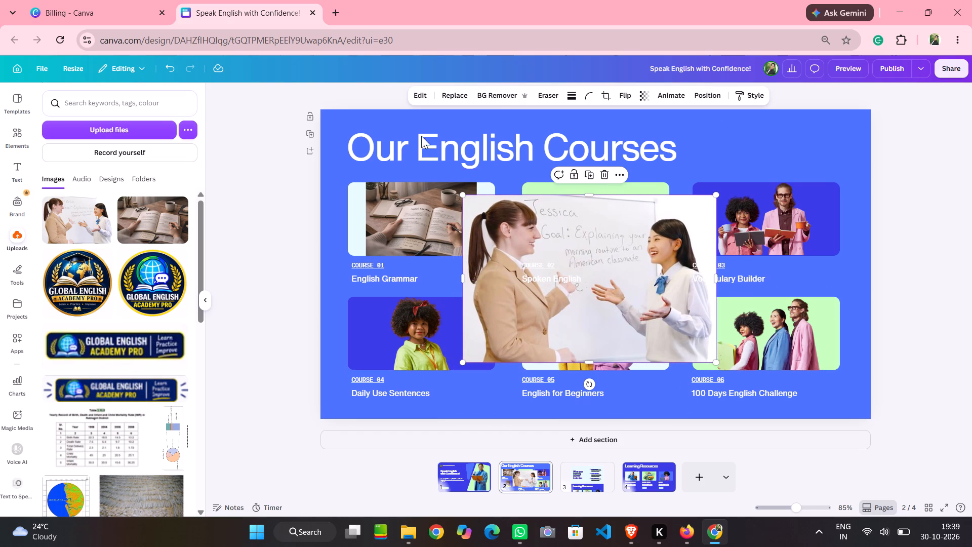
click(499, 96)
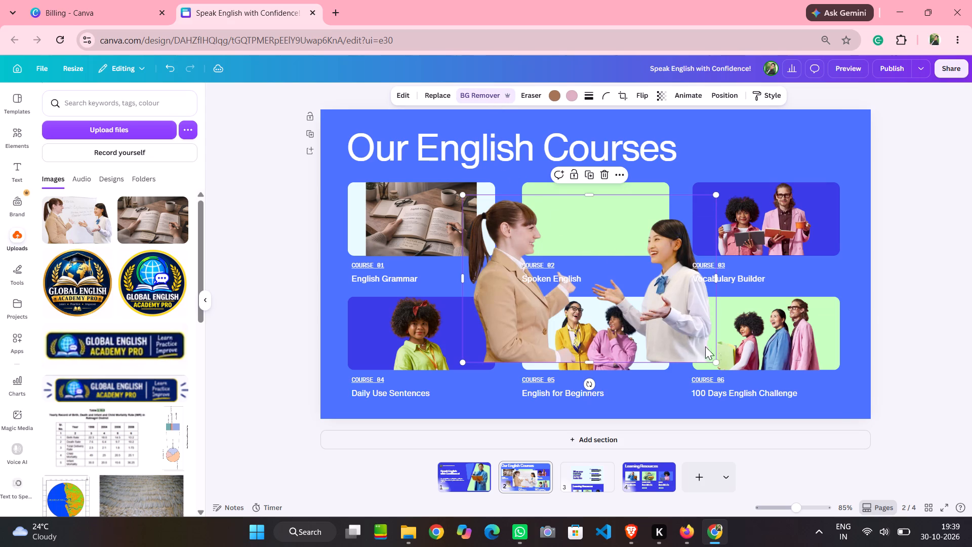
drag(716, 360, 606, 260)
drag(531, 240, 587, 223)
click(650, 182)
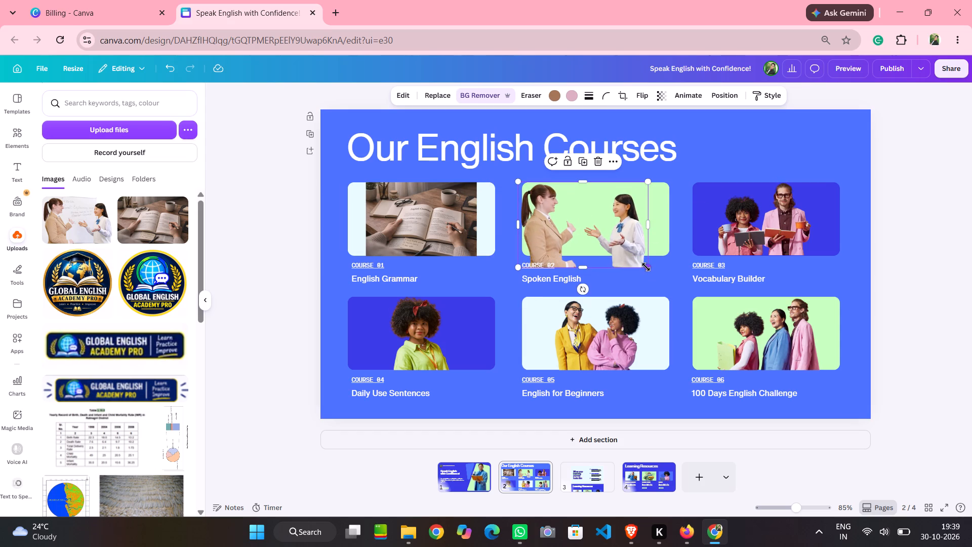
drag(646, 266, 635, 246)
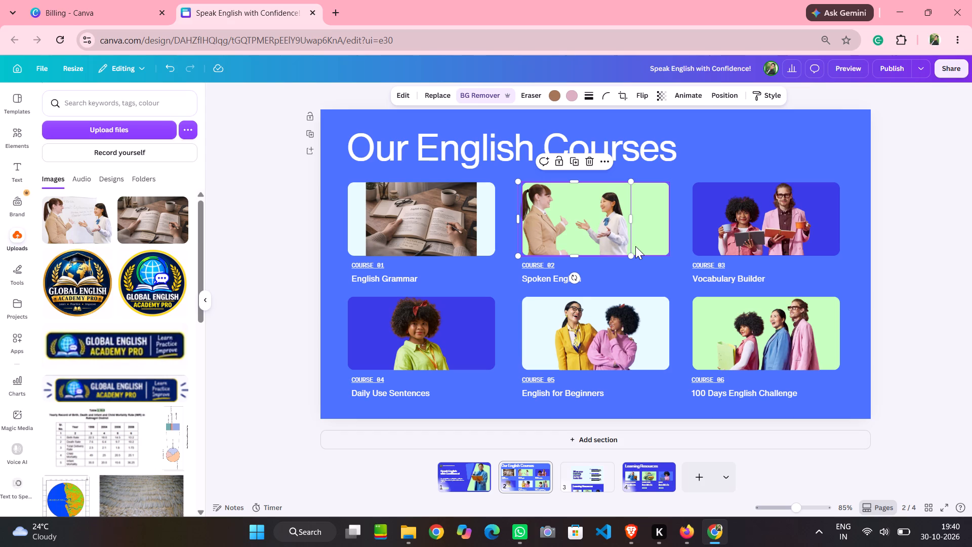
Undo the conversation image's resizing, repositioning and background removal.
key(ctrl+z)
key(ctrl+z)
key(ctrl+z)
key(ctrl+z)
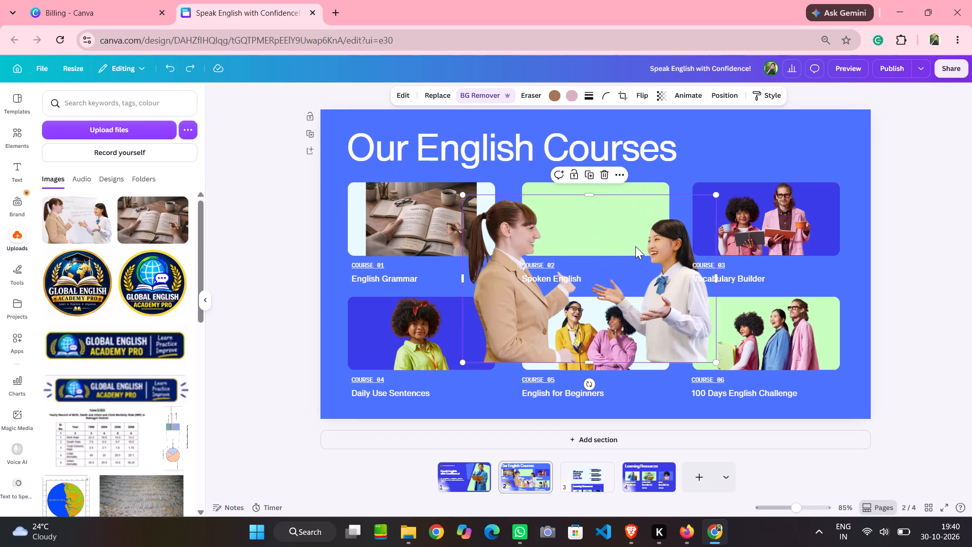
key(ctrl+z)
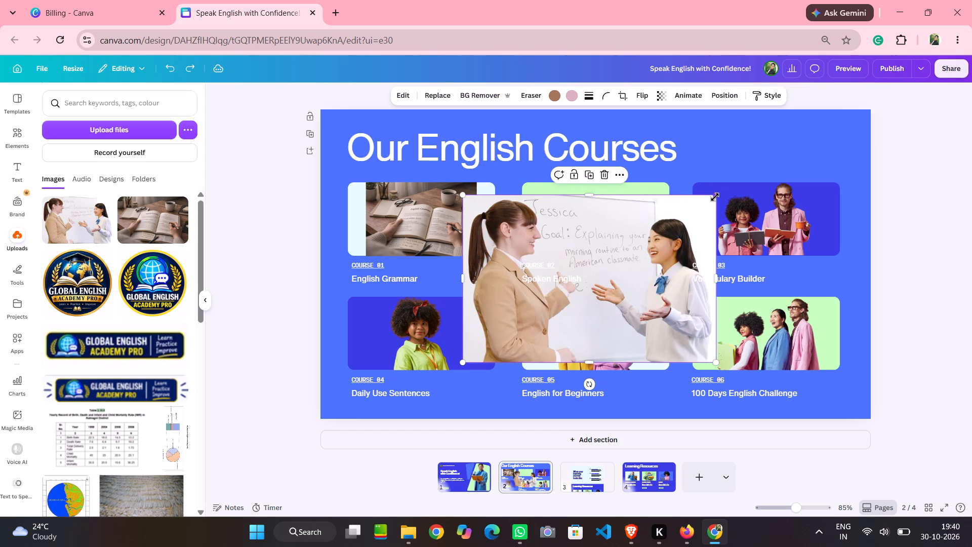
Shrink the conversation image, background intact, to roughly the COURSE 02 card's width and align it with the card's top.
drag(714, 197, 597, 246)
drag(560, 293, 604, 238)
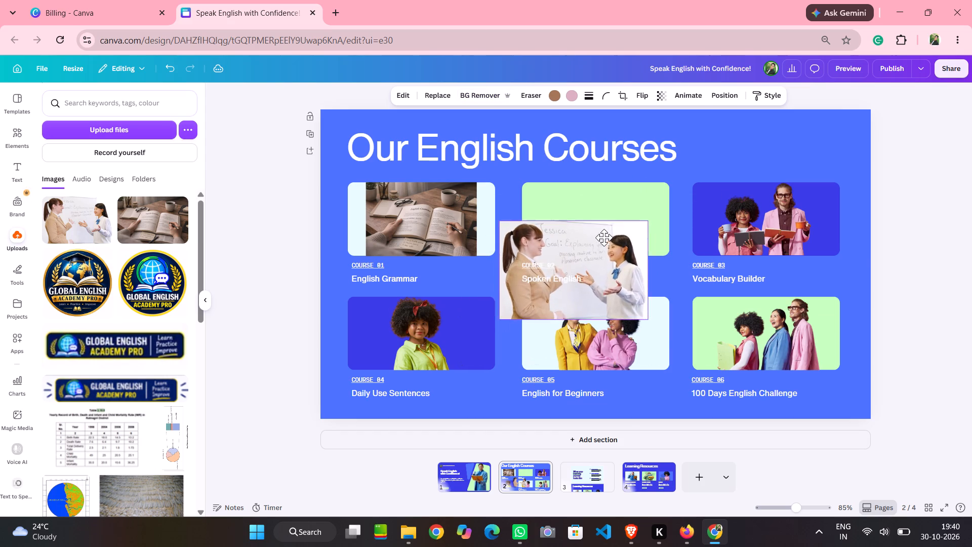
drag(604, 238, 619, 212)
click(666, 278)
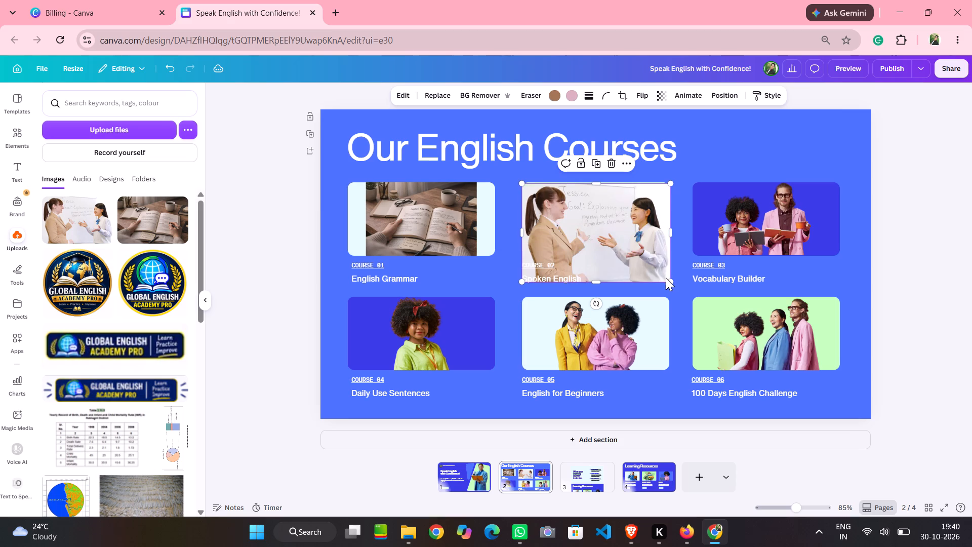
click(667, 280)
Fit the conversation image to the COURSE 02 card's height and centre it on the green shape.
drag(668, 282, 628, 247)
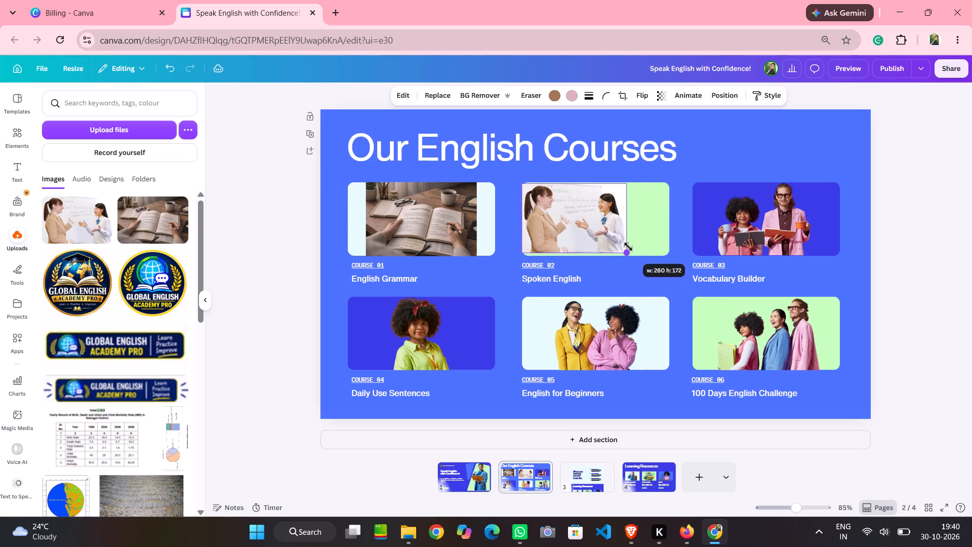
drag(628, 247, 632, 250)
drag(590, 227, 596, 227)
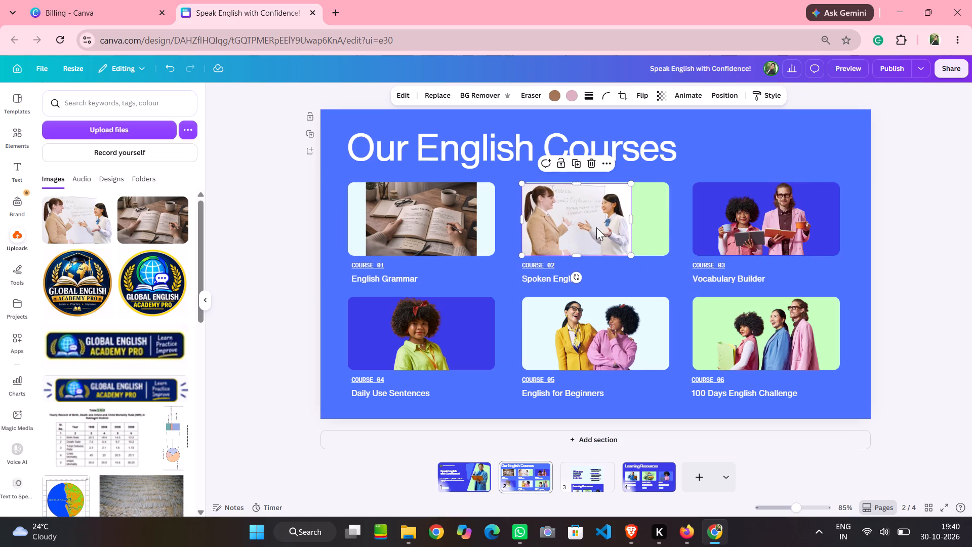
drag(596, 227, 609, 226)
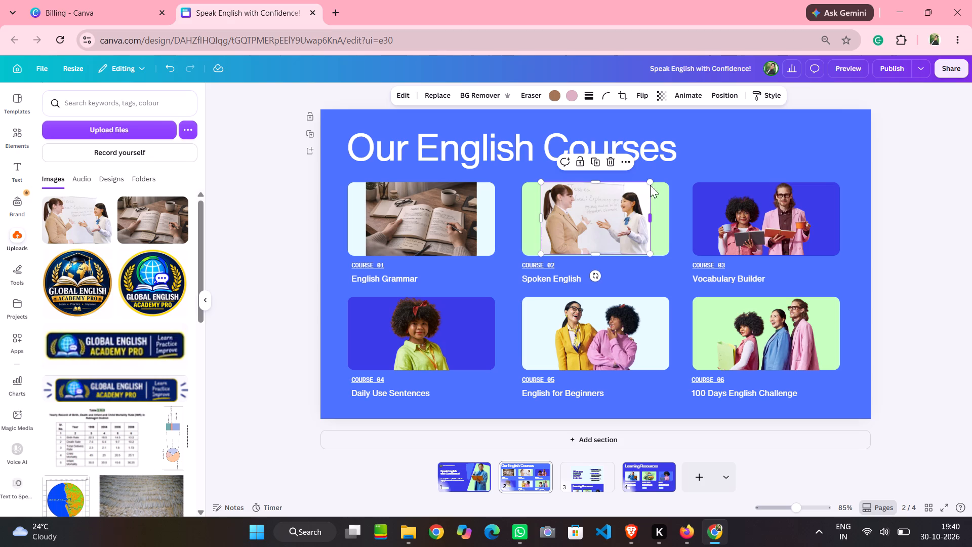
click(650, 184)
click(650, 253)
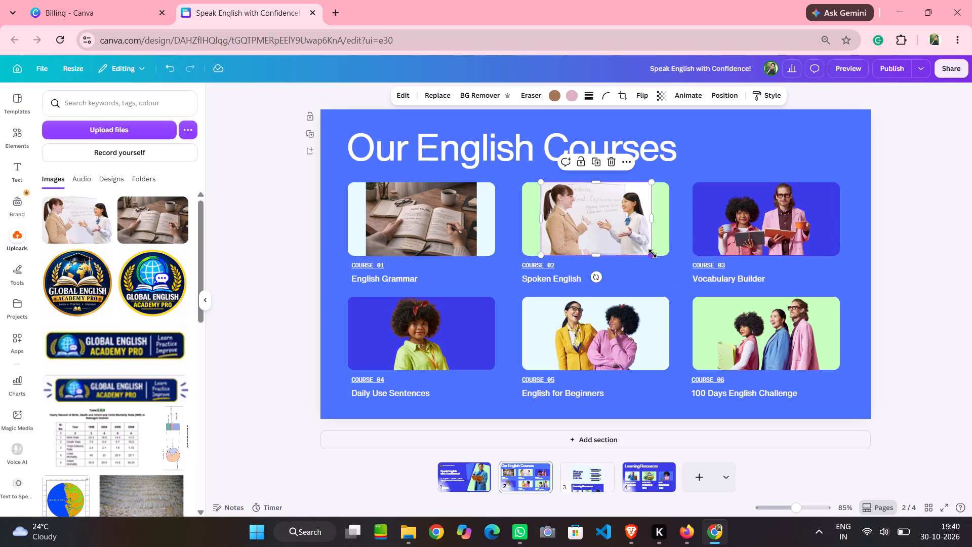
click(601, 235)
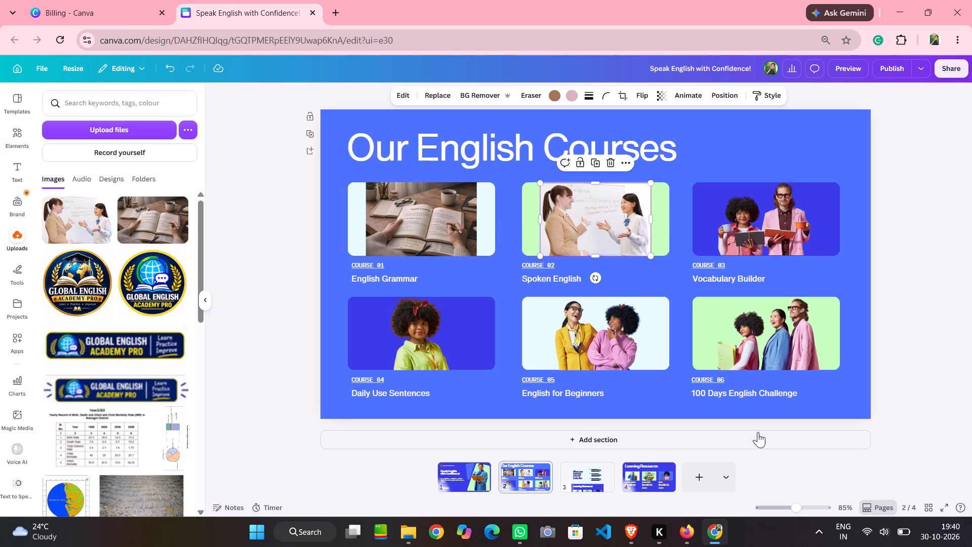
click(925, 440)
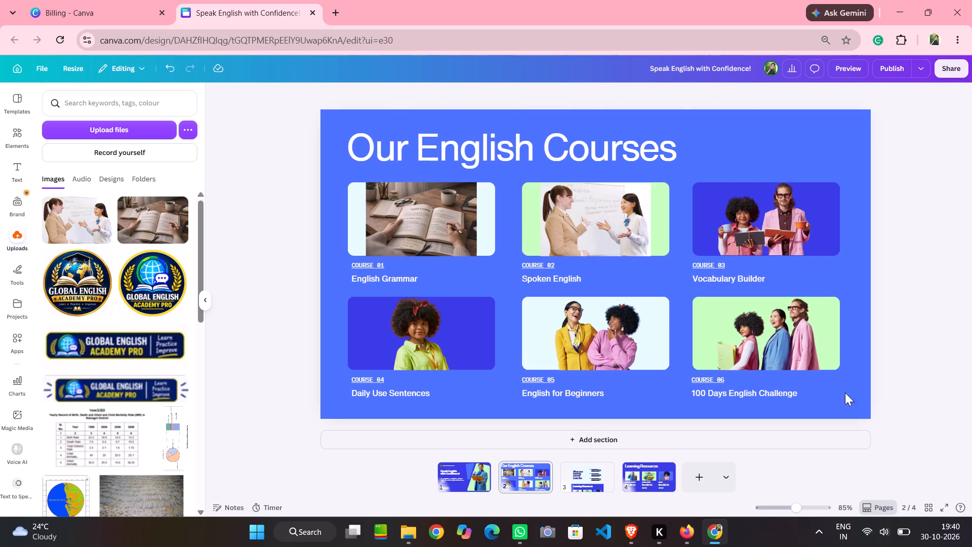
Change the COURSE 02 card's green background shape to white.
click(663, 222)
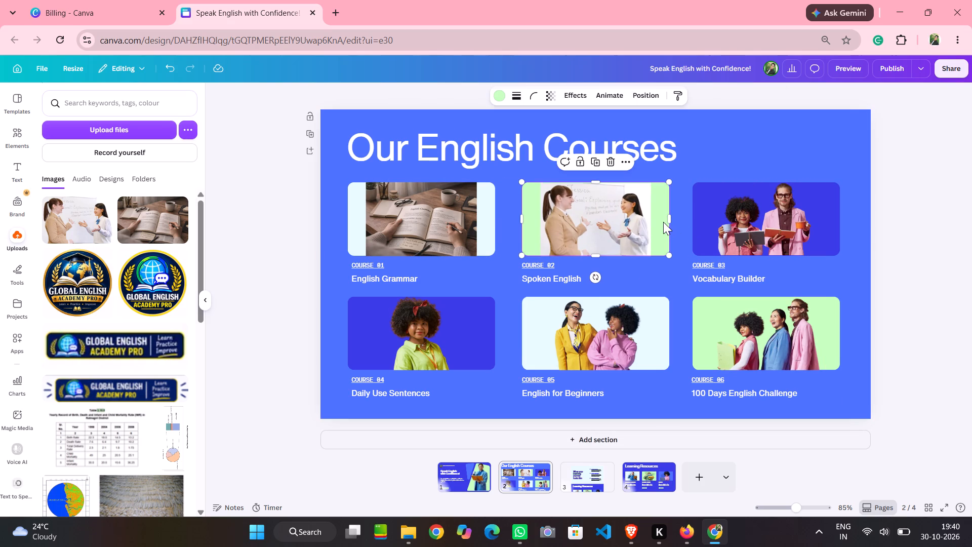
click(496, 100)
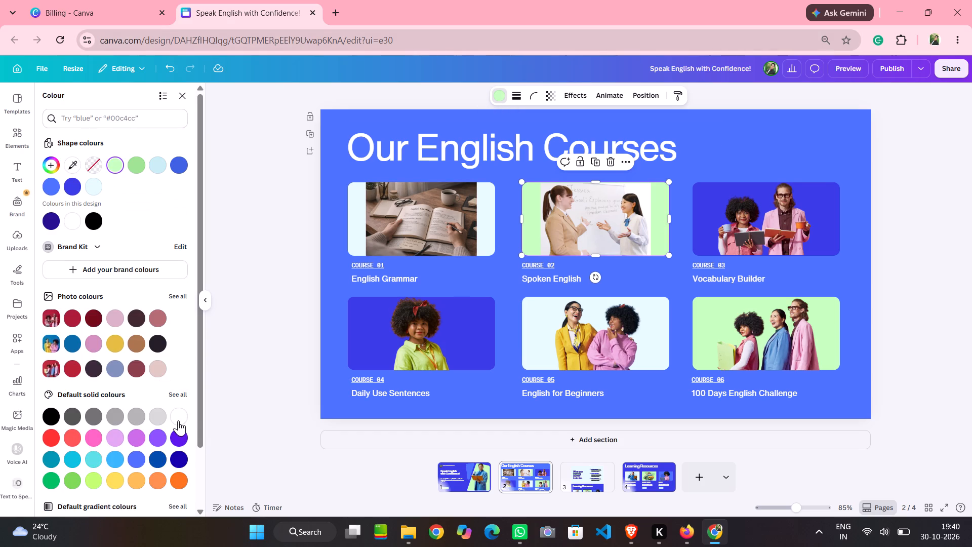
click(178, 420)
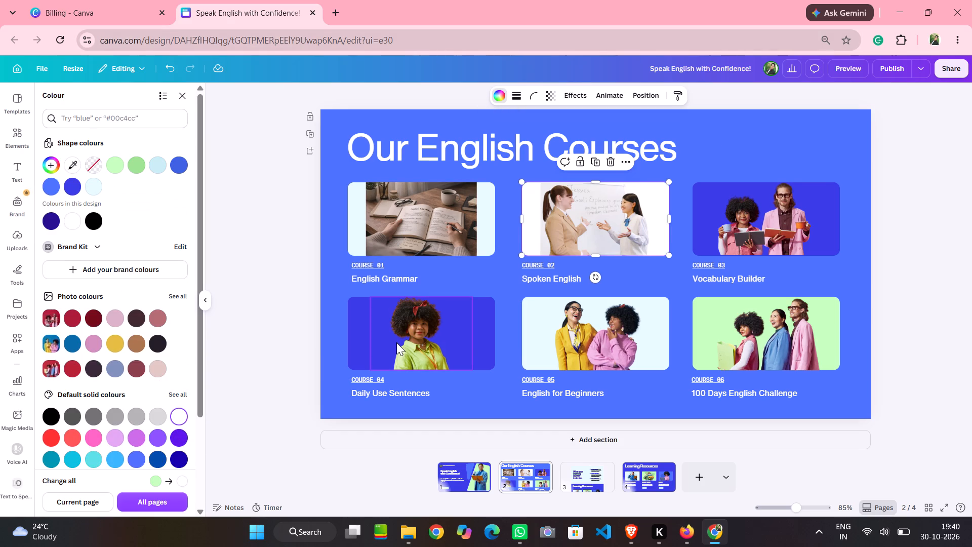
click(906, 268)
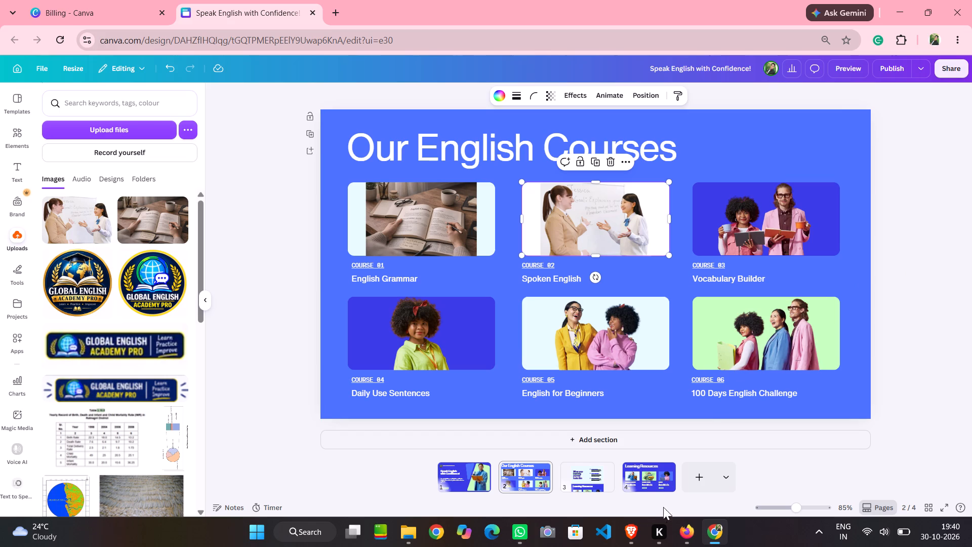
Switch to ChatGPT and copy the vocabulary flashcards image suggested for Course 03 – Vocabulary Builder.
click(685, 532)
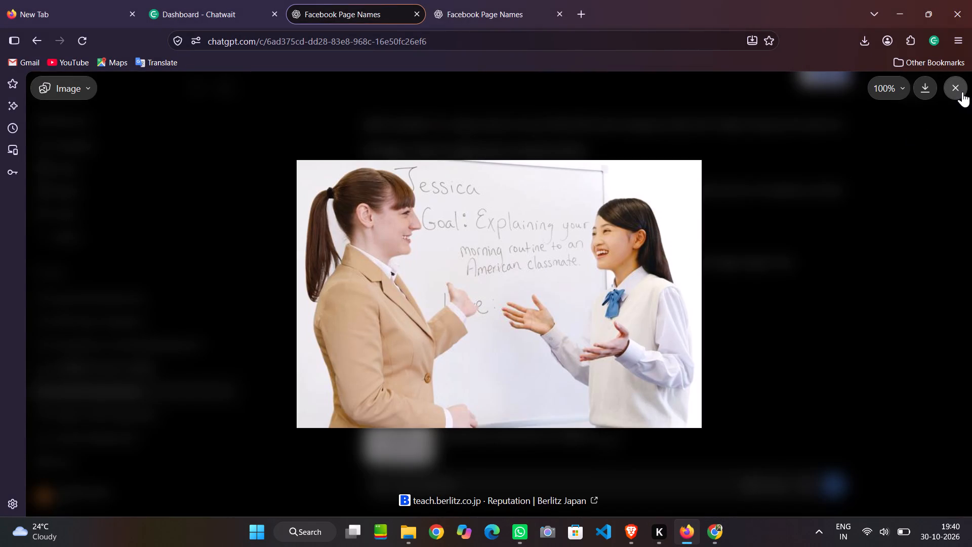
click(962, 92)
scroll(423, 360, down, 1)
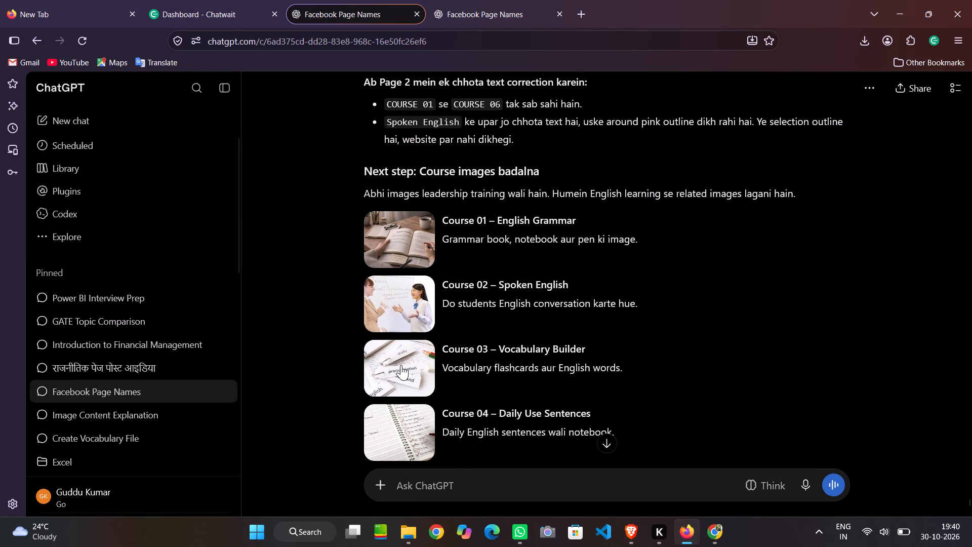
click(401, 365)
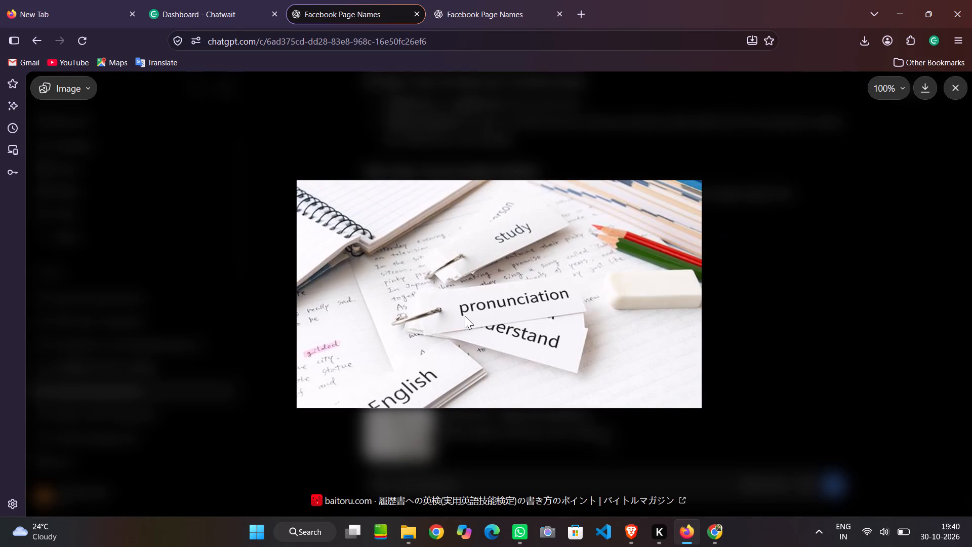
key(ctrl+c)
right_click(465, 316)
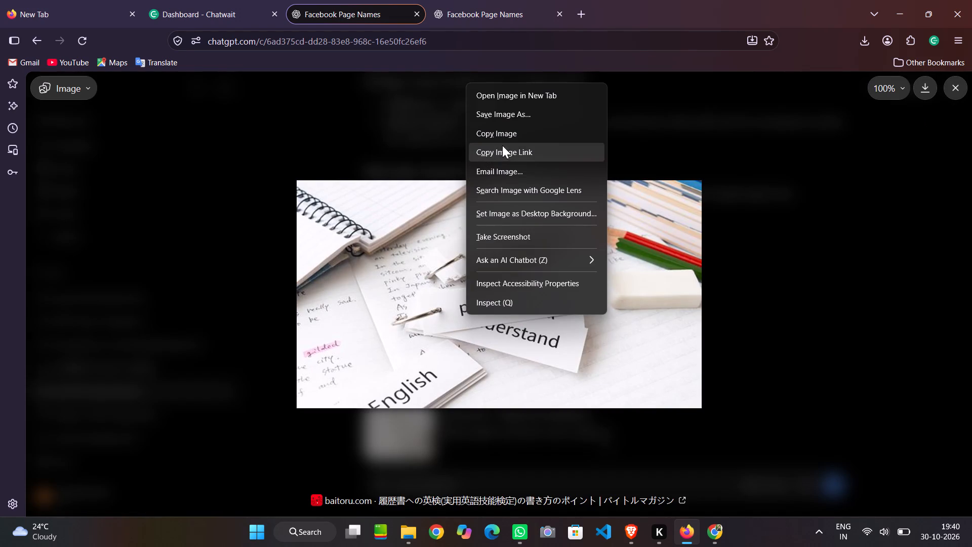
click(498, 140)
Back in Canva, paste the flashcards image onto the courses page and delete the COURSE 03 card's old photo.
click(711, 527)
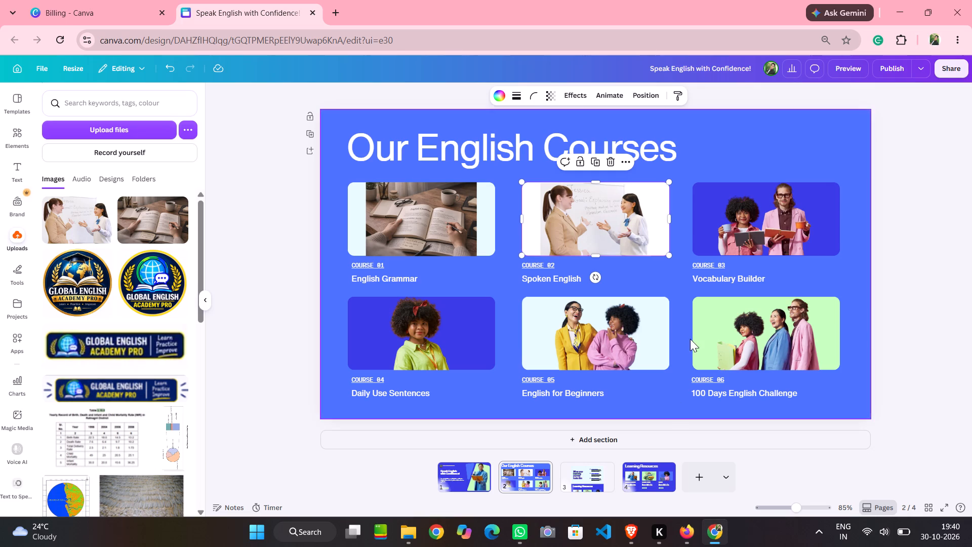
click(773, 217)
key(ctrl+v)
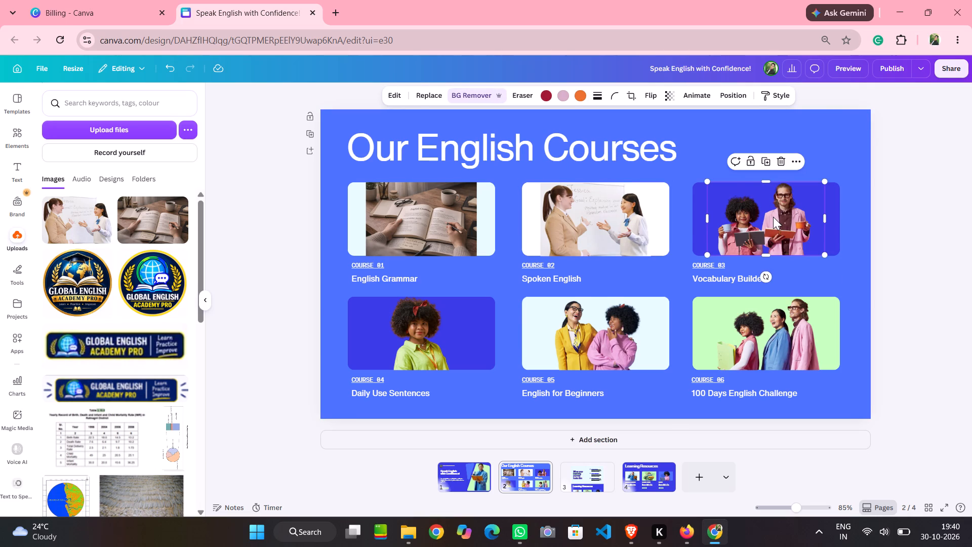
click(771, 223)
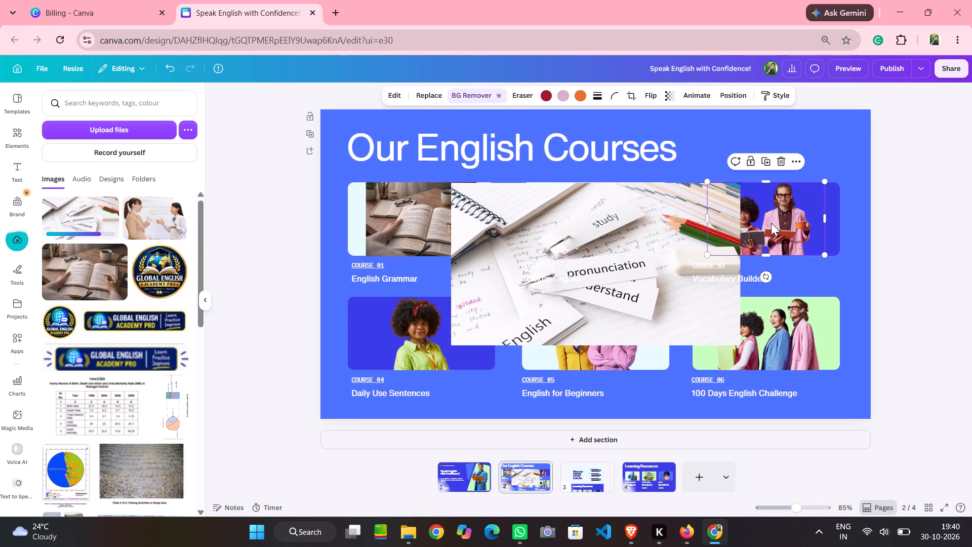
key(Delete)
Shrink the flashcards image to about 348 × 196 and place it over the COURSE 03 card, aligned with the card's left edge.
drag(633, 248, 699, 243)
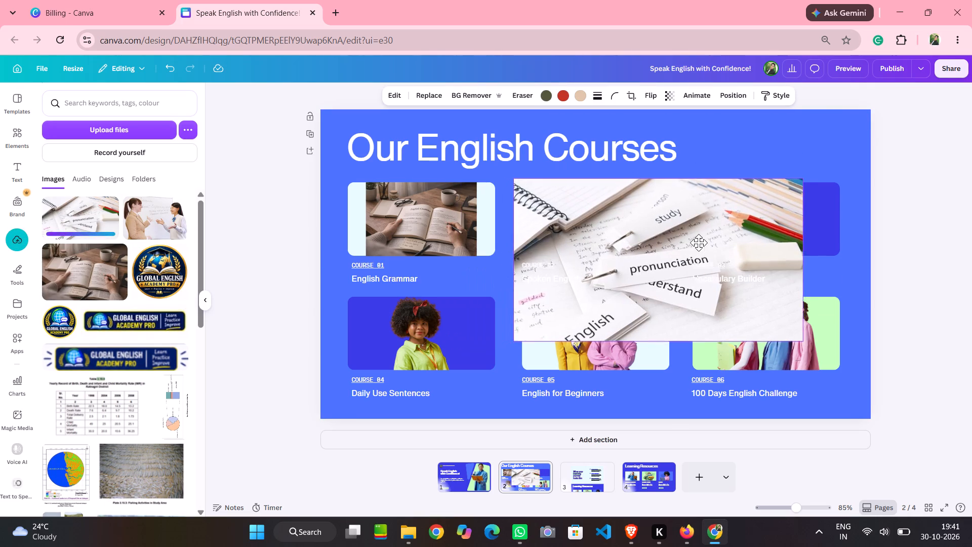
drag(699, 243, 705, 242)
drag(809, 335, 736, 279)
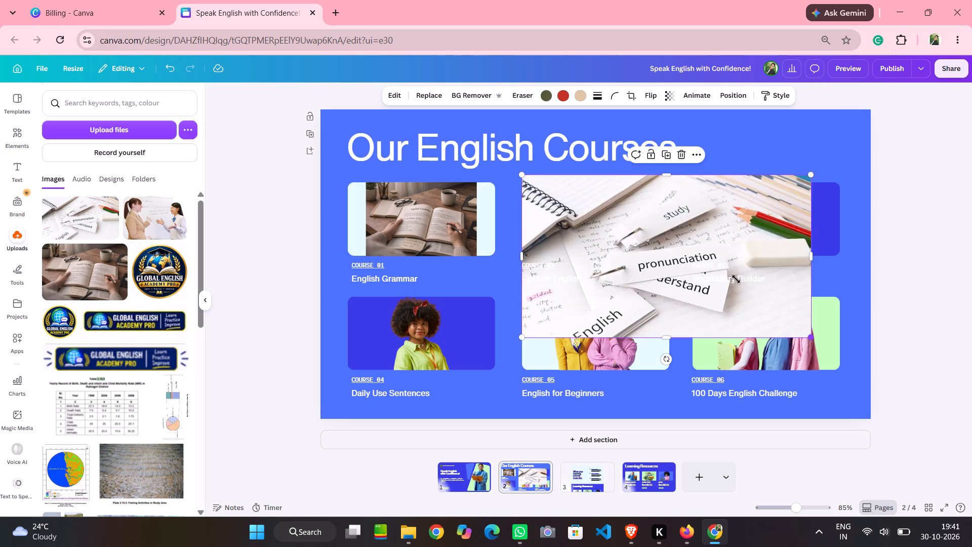
drag(736, 279, 666, 242)
drag(612, 212, 733, 215)
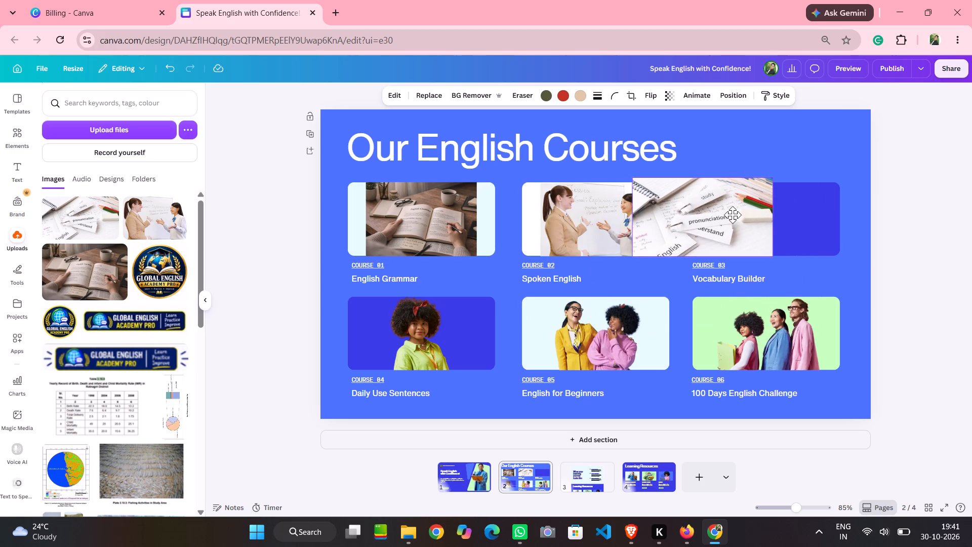
drag(733, 215, 780, 215)
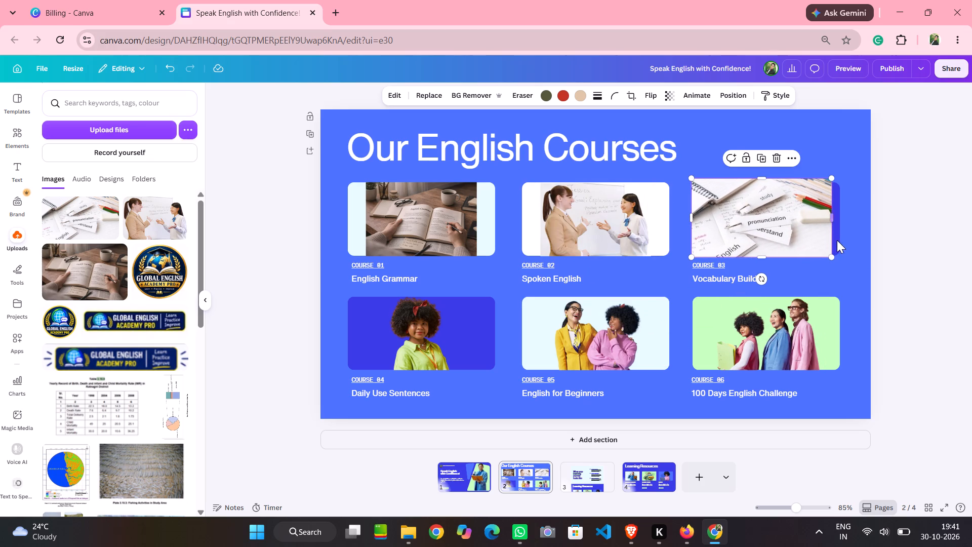
Reduce the flashcards image to about 332 × 187 and centre it across the COURSE 03 card's shape.
click(833, 257)
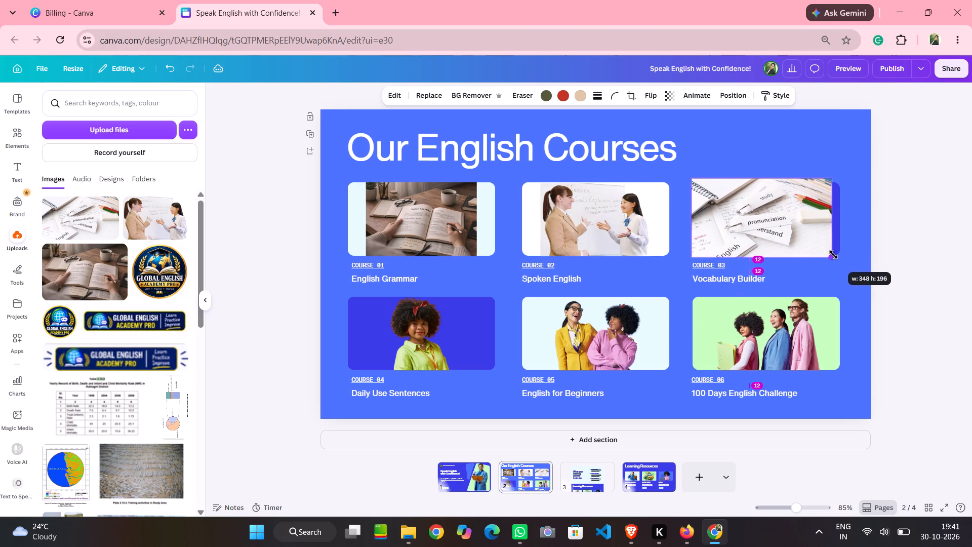
drag(830, 179, 826, 183)
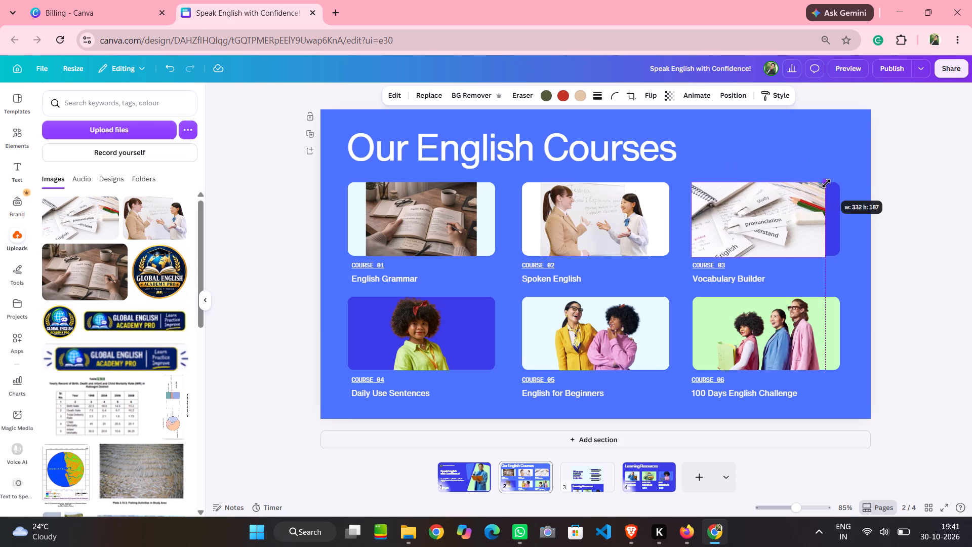
drag(826, 183, 825, 185)
drag(801, 199, 823, 197)
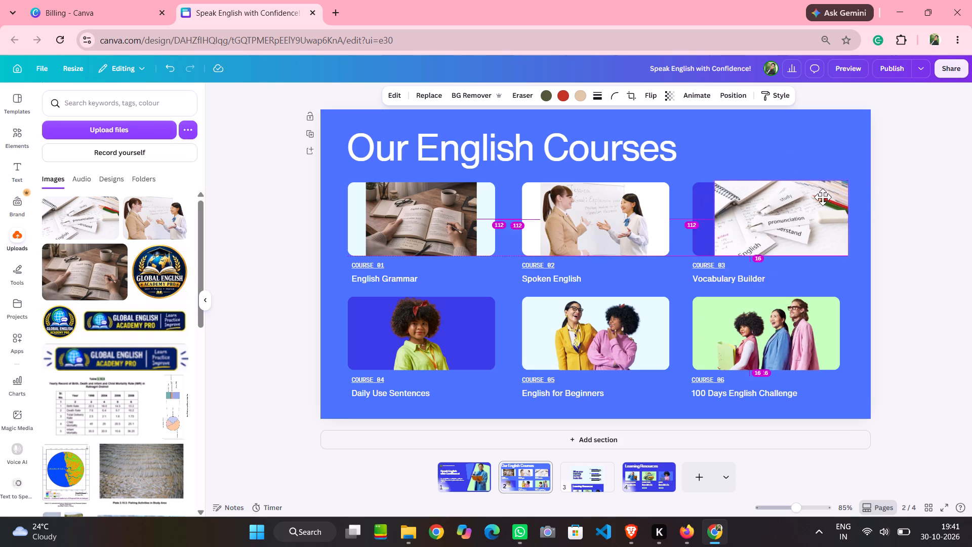
drag(823, 197, 811, 198)
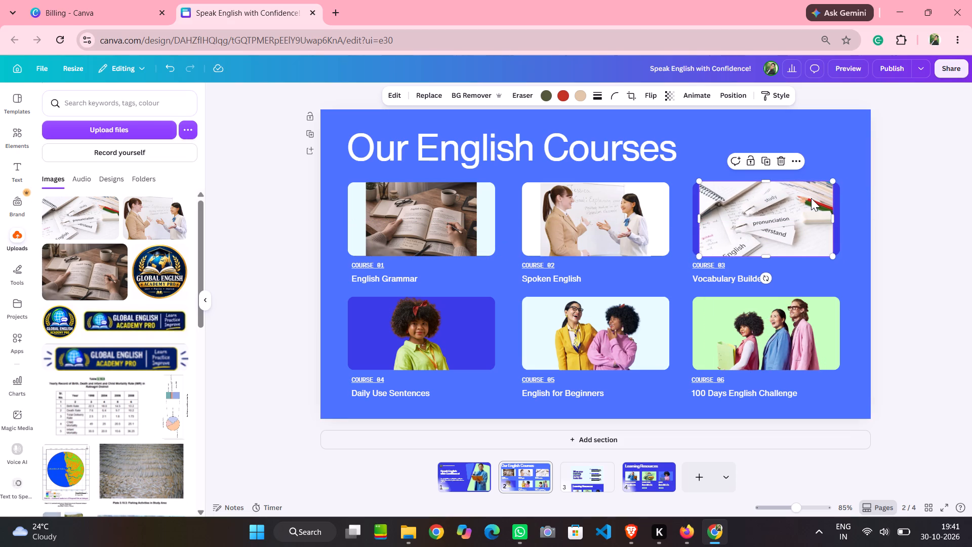
click(888, 239)
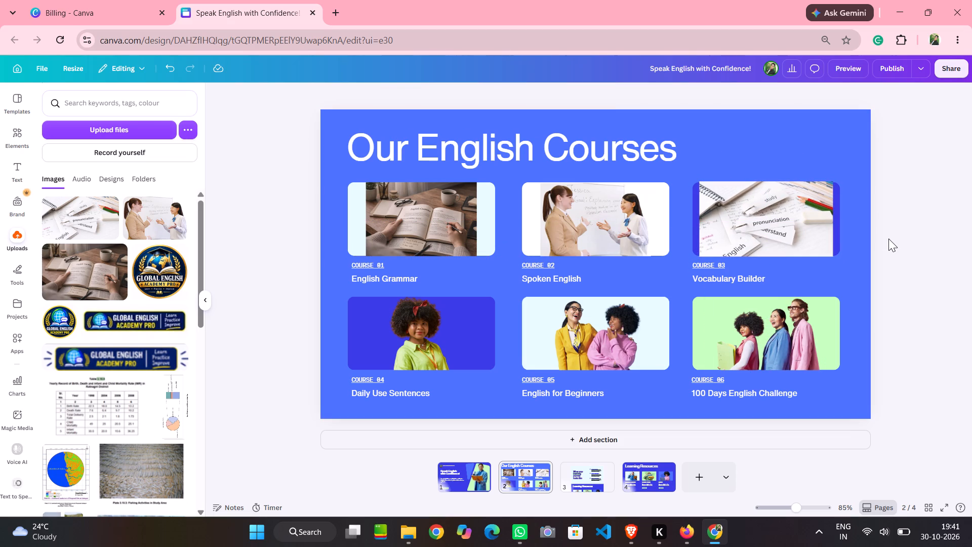
Trim the flashcards image's size to match the COURSE 03 card's height and re-centre it on the blue shape.
click(777, 221)
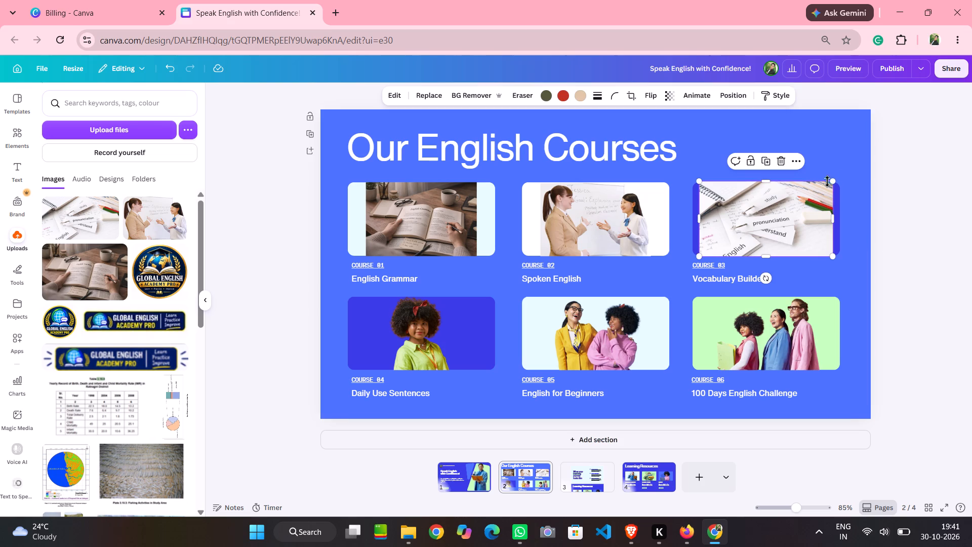
drag(832, 181, 831, 188)
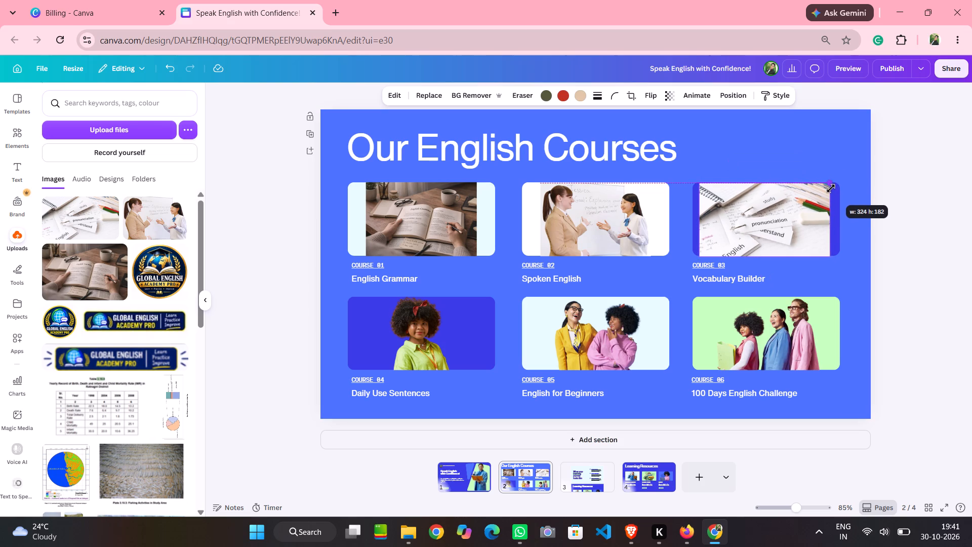
drag(831, 188, 831, 189)
click(830, 257)
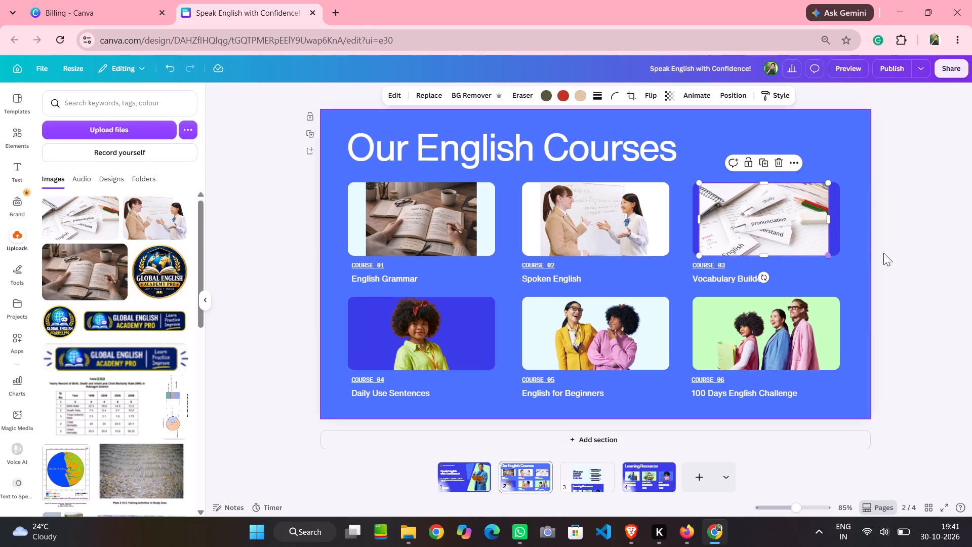
click(909, 254)
click(812, 245)
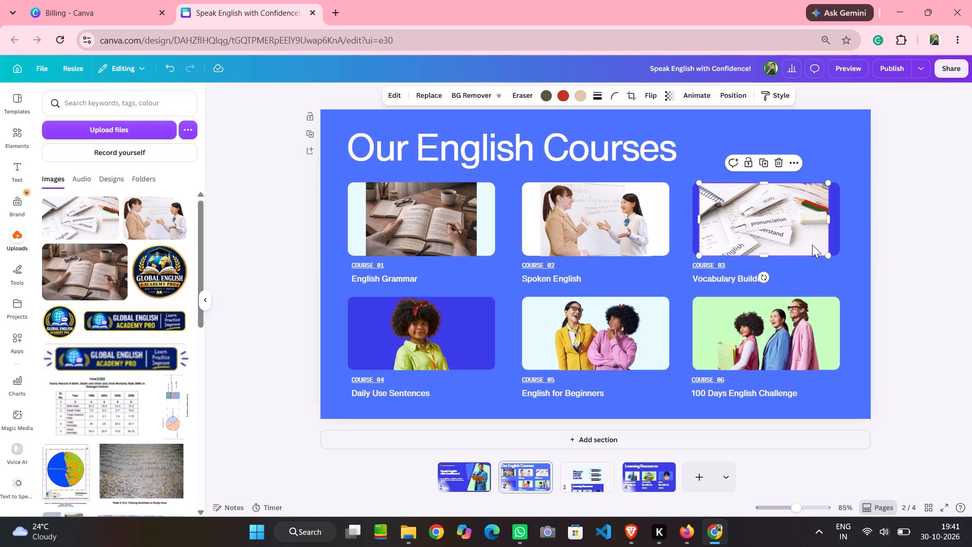
click(828, 255)
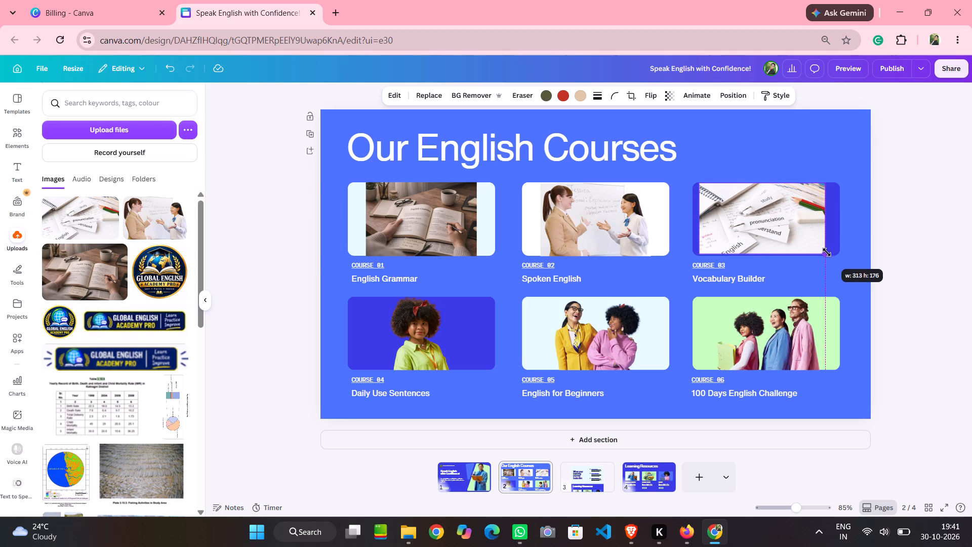
click(916, 295)
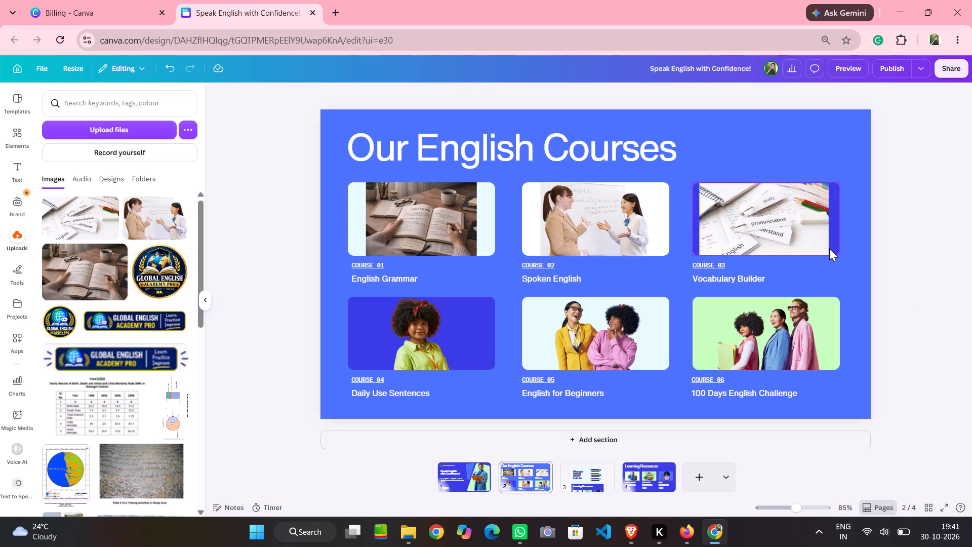
click(778, 215)
click(770, 216)
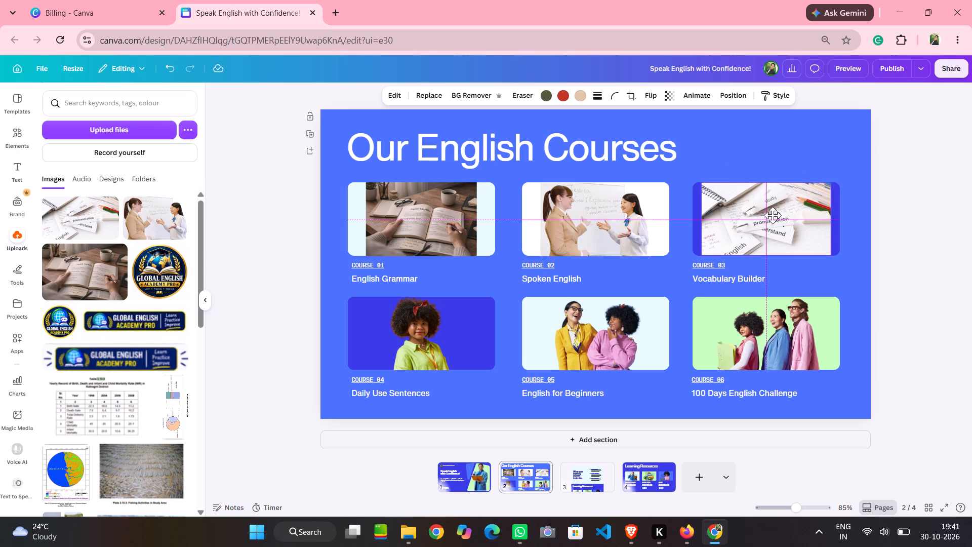
click(891, 348)
Switch to ChatGPT and copy the sentence notebook image suggested for Course 04 – Daily Use Sentences.
click(692, 527)
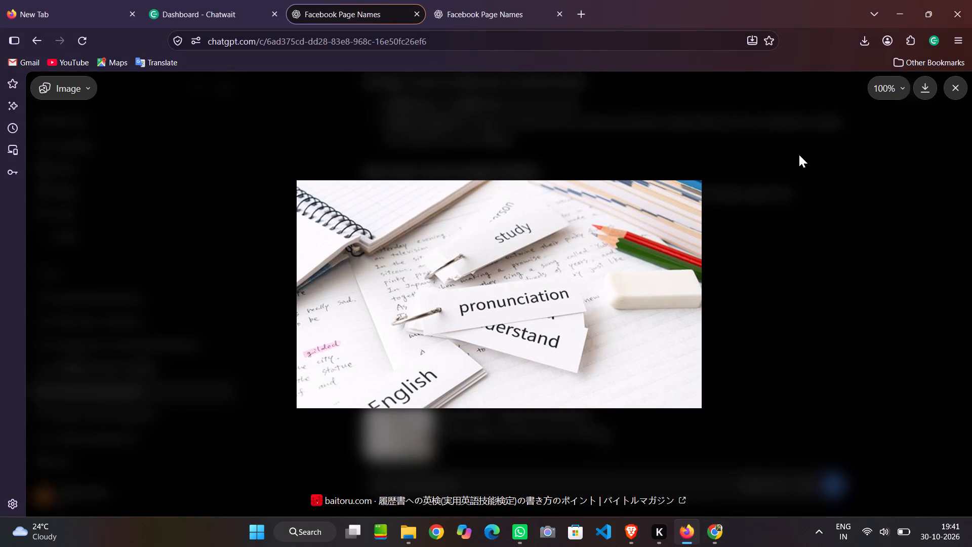
click(959, 89)
scroll(600, 301, down, 1)
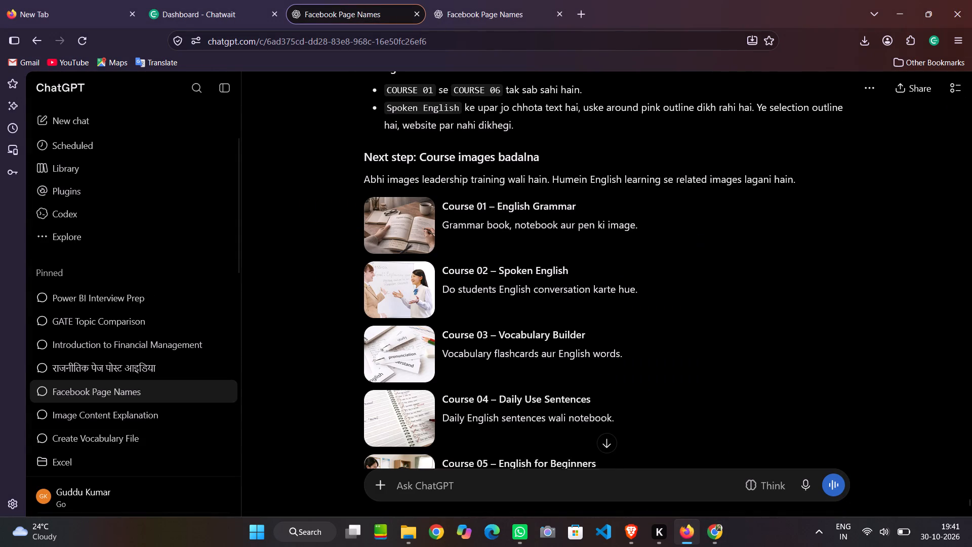
scroll(600, 301, down, 2)
click(417, 333)
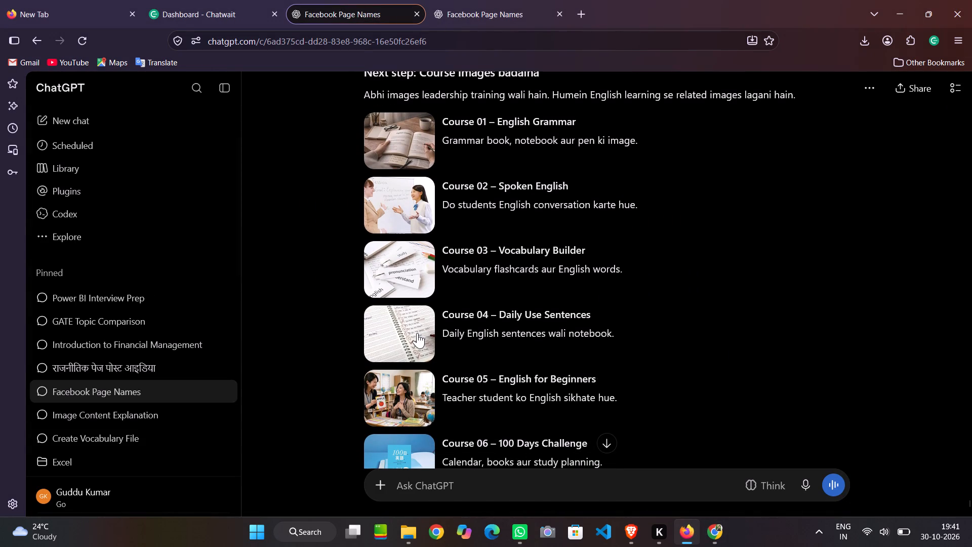
right_click(561, 304)
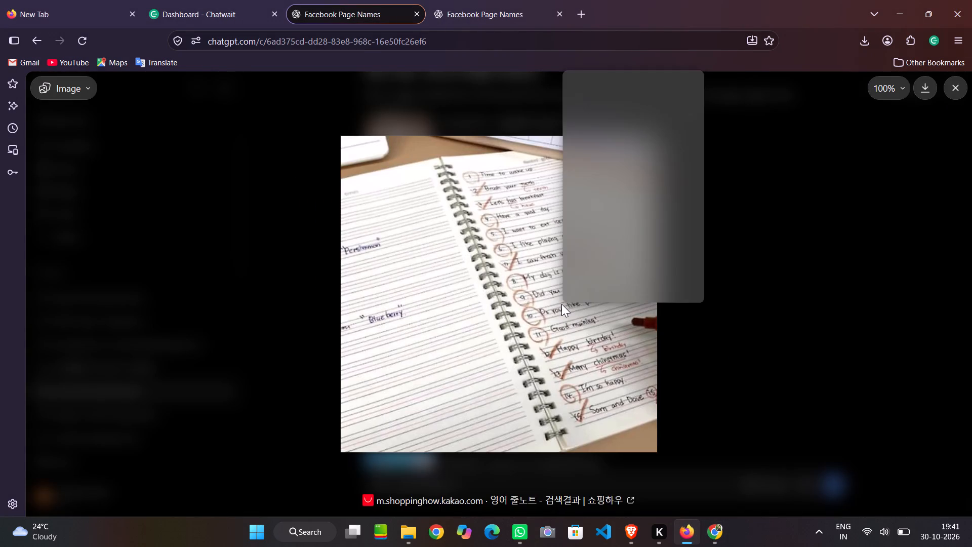
click(596, 128)
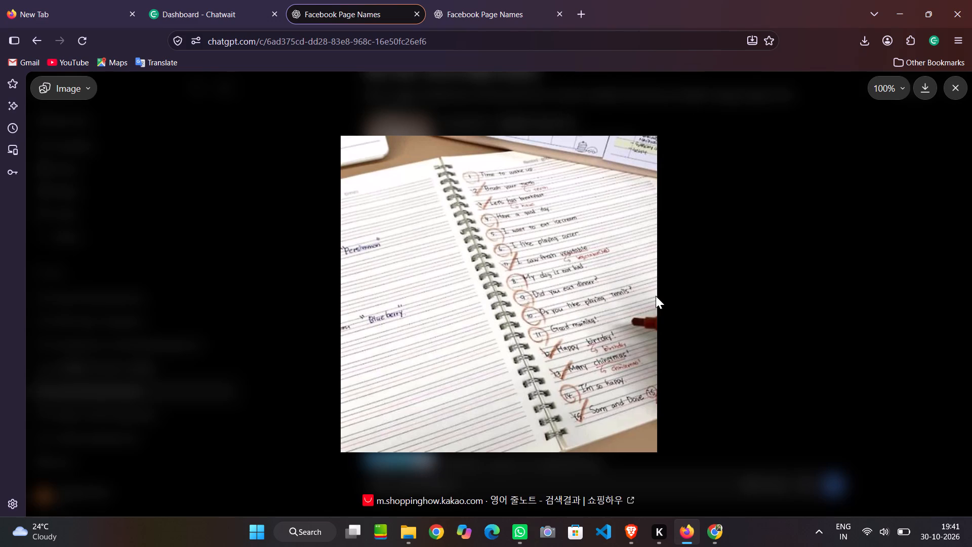
Back in Canva, delete the COURSE 04 card's photo and paste the notebook image onto the page.
click(707, 533)
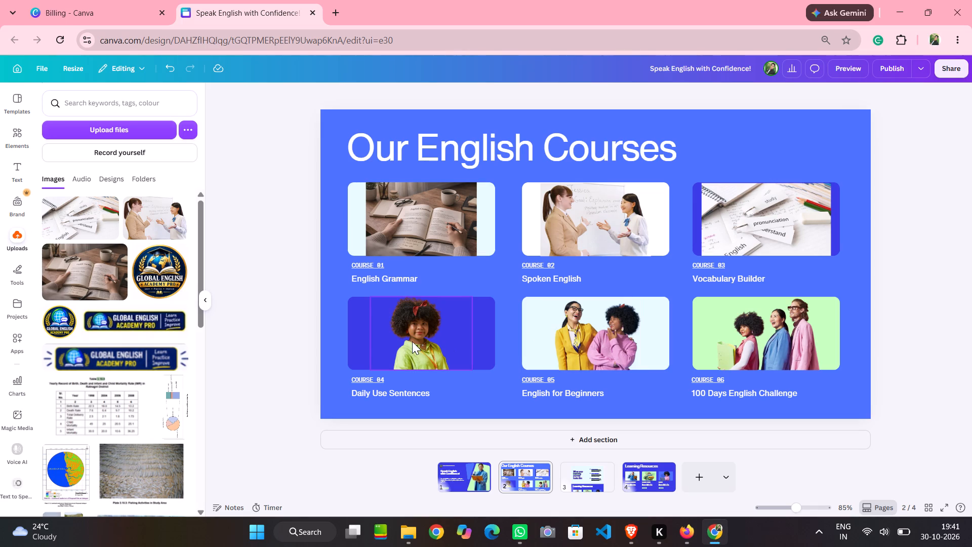
click(412, 341)
key(Delete)
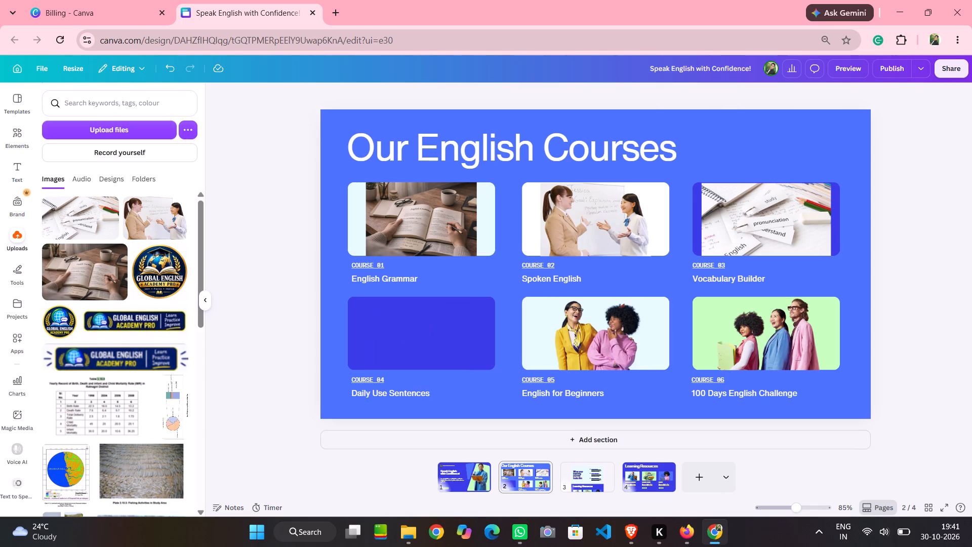
key(ctrl+v)
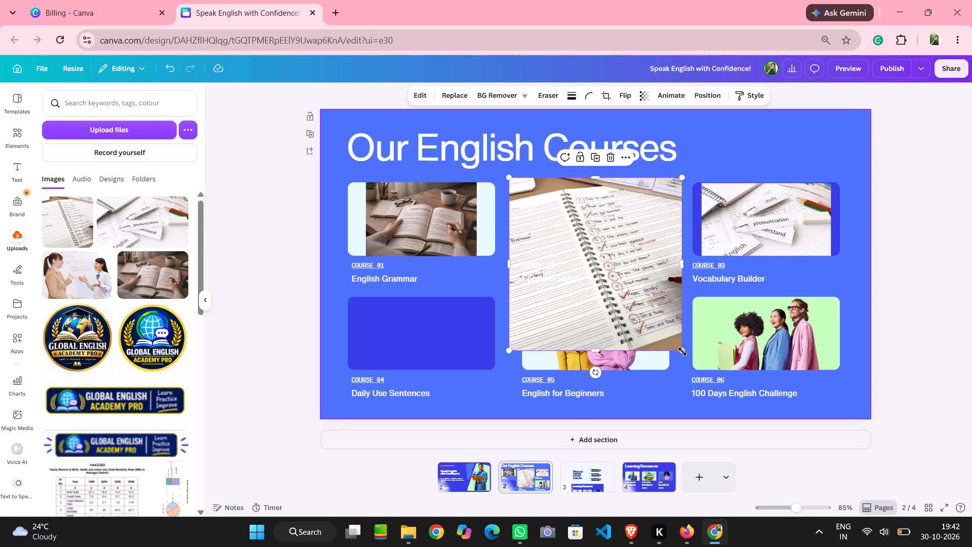
Shrink the notebook image to the COURSE 04 card's height and centre it on the card's blue shape.
drag(680, 348, 581, 251)
drag(553, 227, 424, 346)
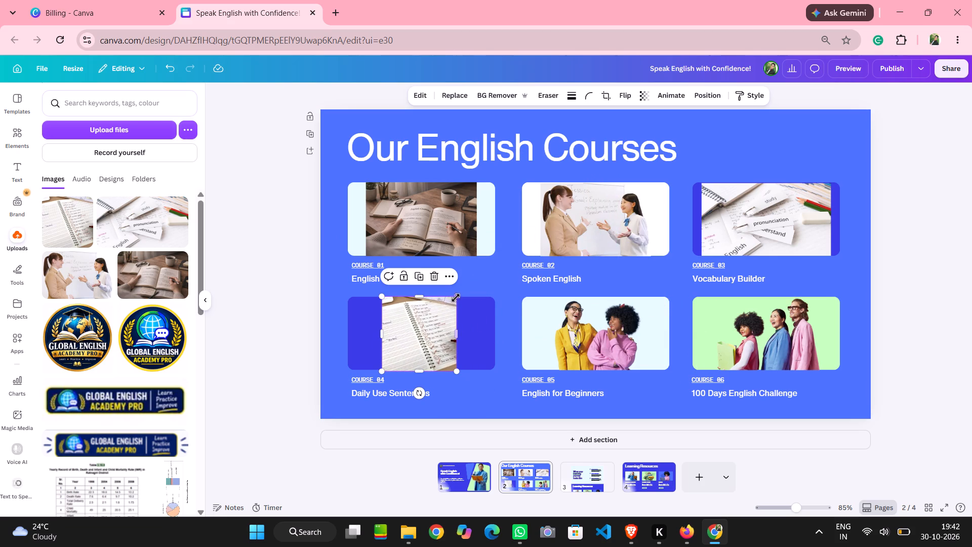
click(455, 298)
drag(456, 370, 455, 366)
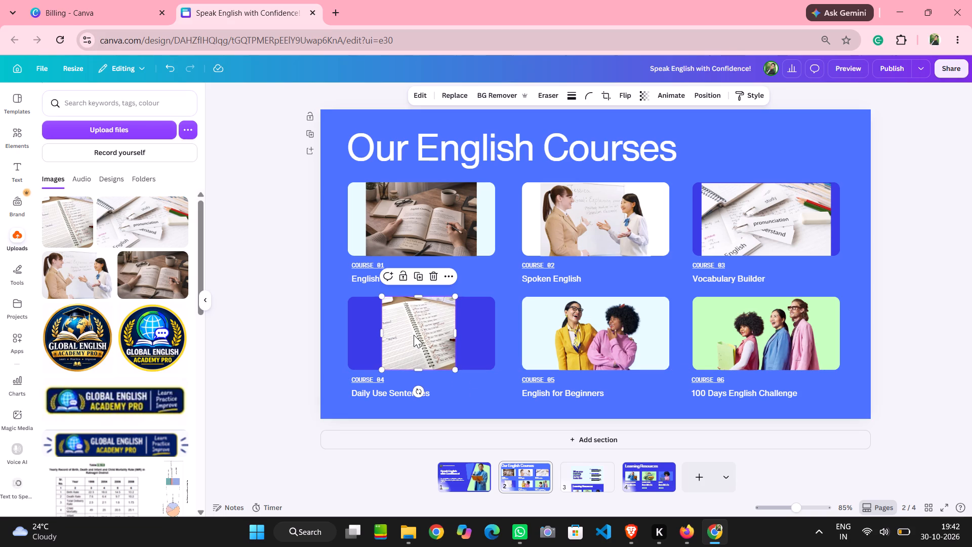
click(414, 335)
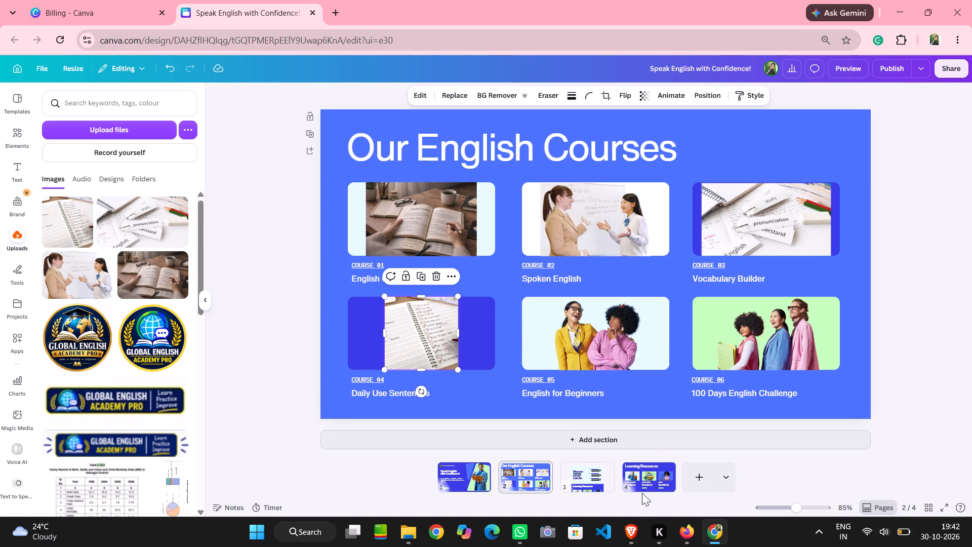
Switch to ChatGPT and copy the teacher-with-flashcard classroom image suggested for Course 05 – English for Beginners.
click(693, 534)
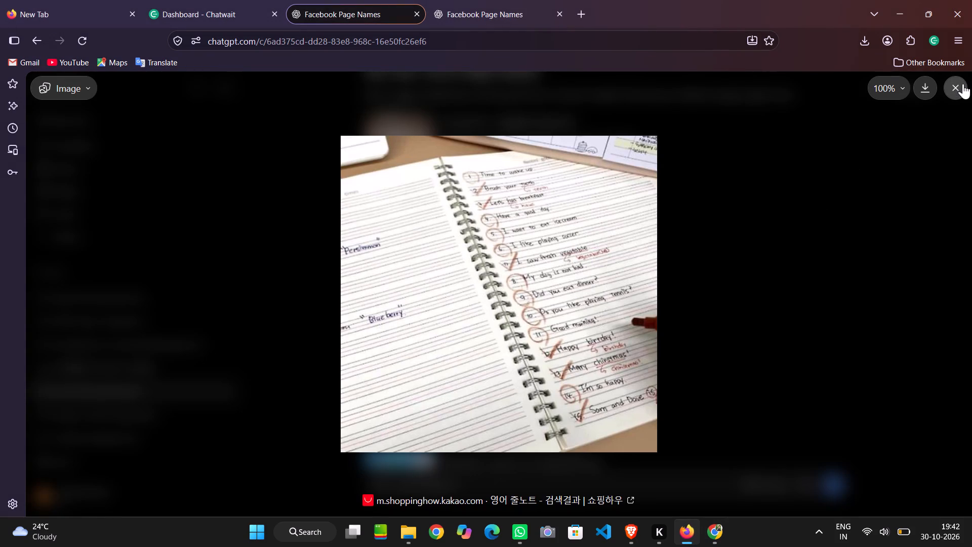
click(958, 86)
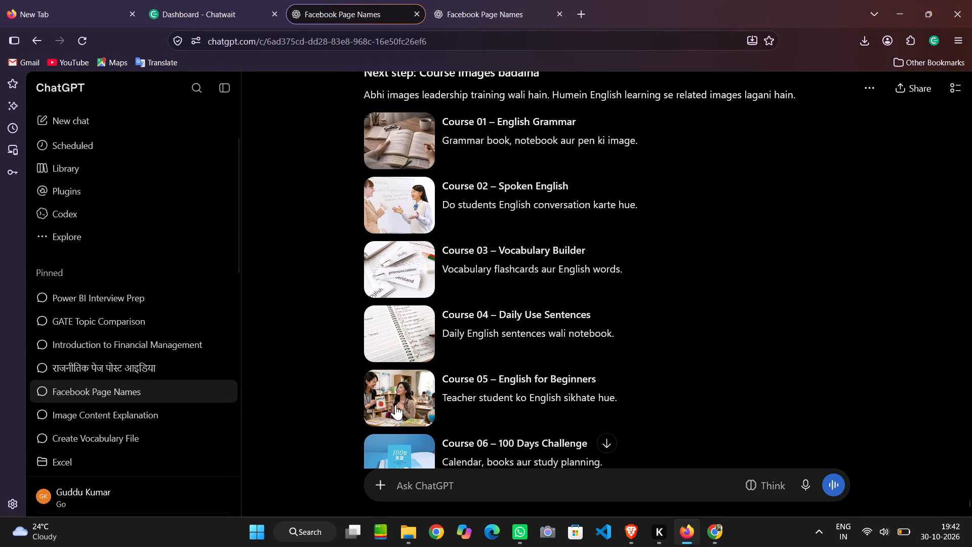
click(399, 399)
right_click(505, 331)
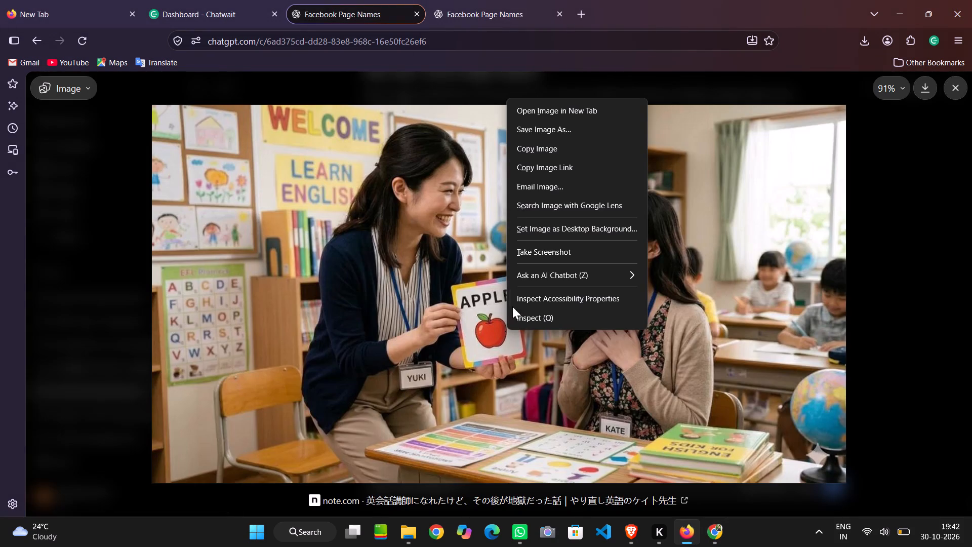
click(543, 152)
Back in Canva, paste the classroom image, shrink it to uncover the COURSE 05 card, and delete that card's photo.
click(710, 527)
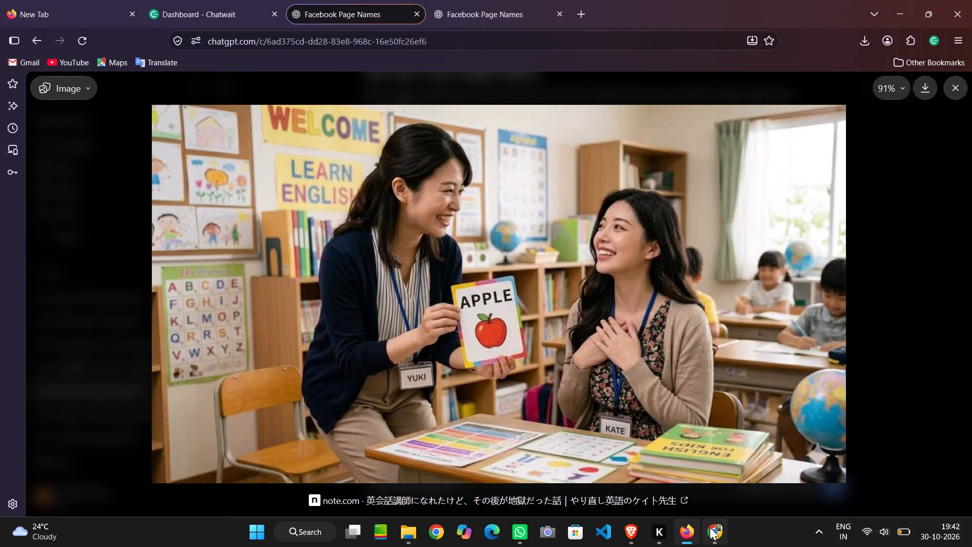
key(ctrl+v)
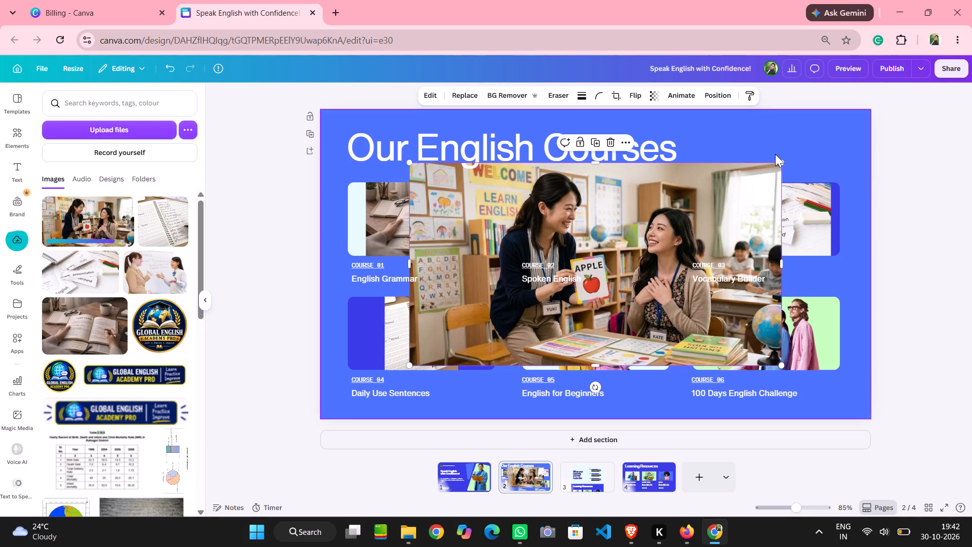
drag(782, 162, 645, 265)
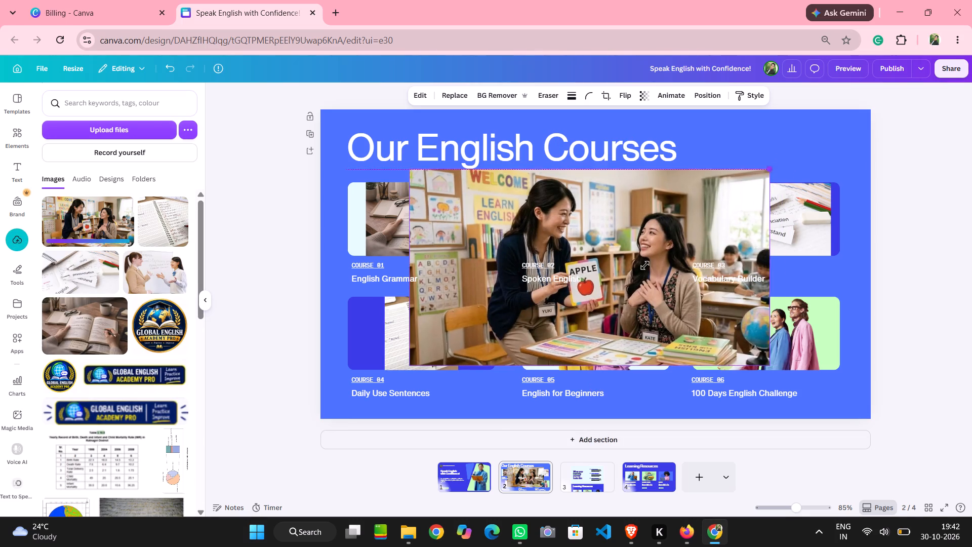
drag(645, 265, 586, 303)
click(612, 333)
key(Delete)
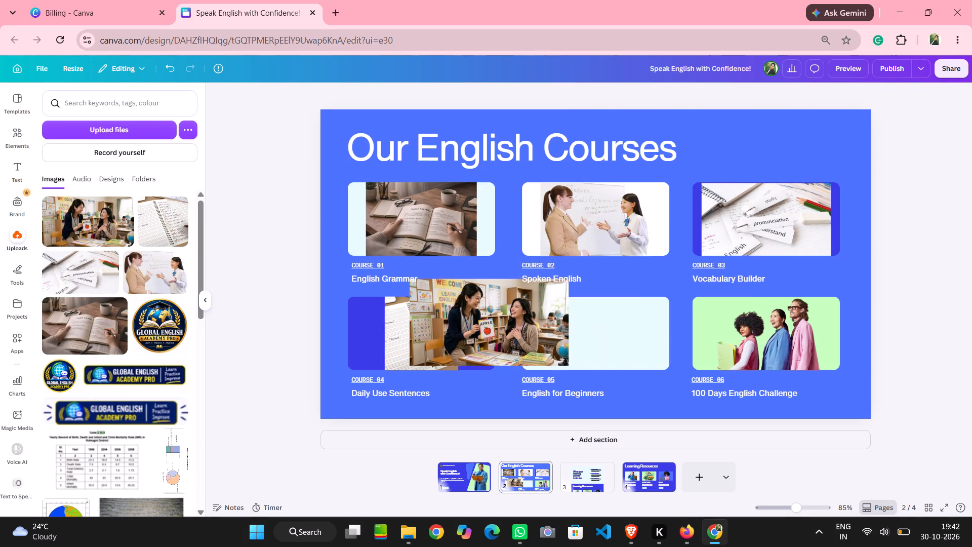
Move the classroom image onto the COURSE 05 card and shrink it further towards the card's height.
drag(518, 303, 602, 315)
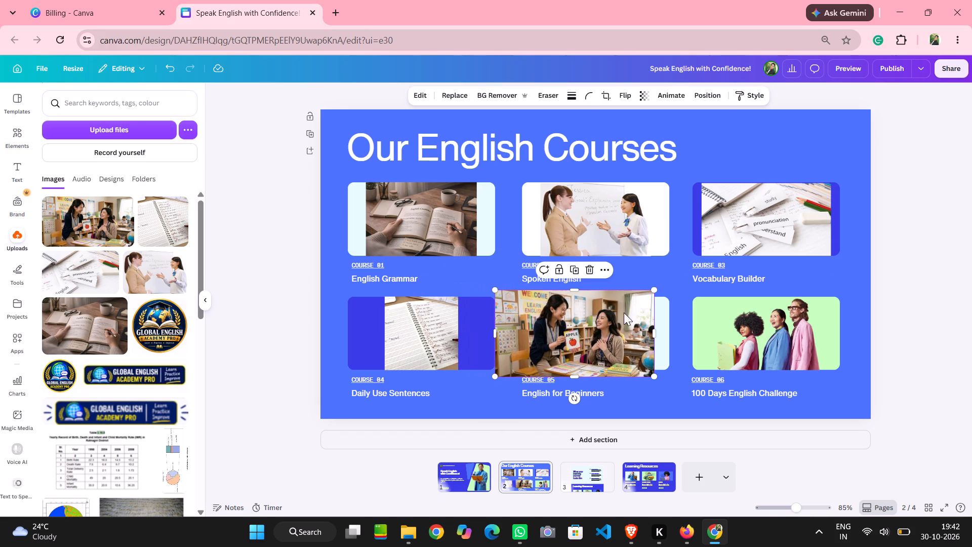
drag(656, 290, 614, 319)
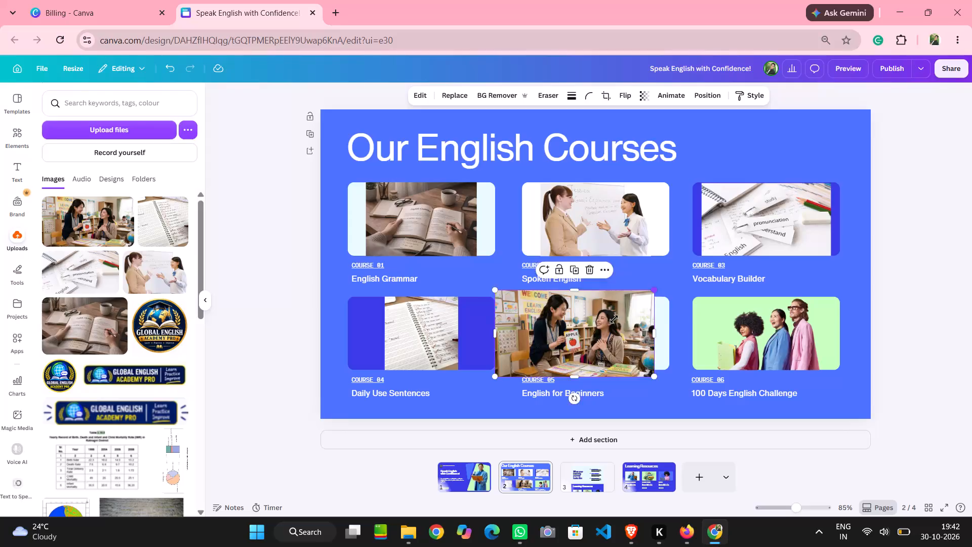
Shrink the classroom image to the COURSE 05 card's height and centre it on the card's light shape.
drag(614, 319, 631, 303)
drag(597, 330, 610, 323)
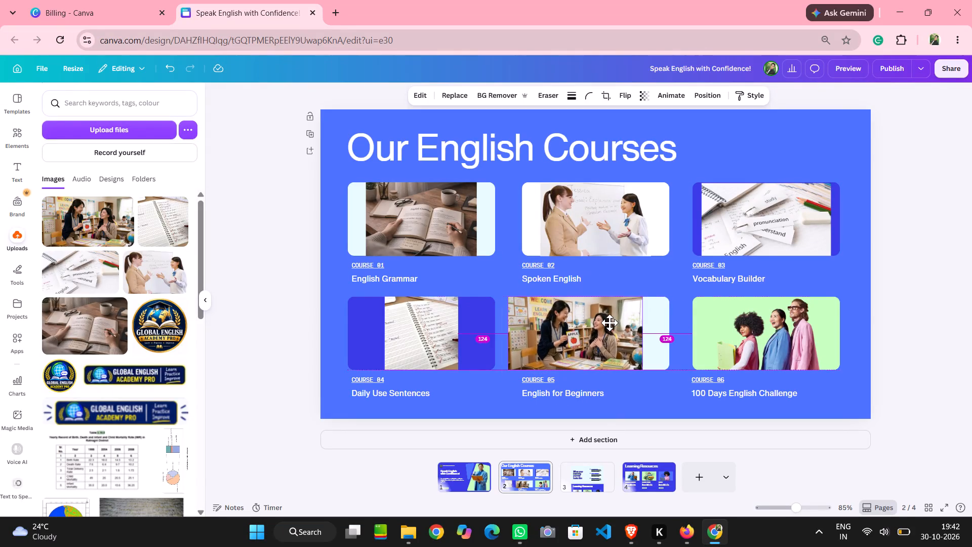
drag(610, 323, 610, 323)
drag(642, 298, 641, 302)
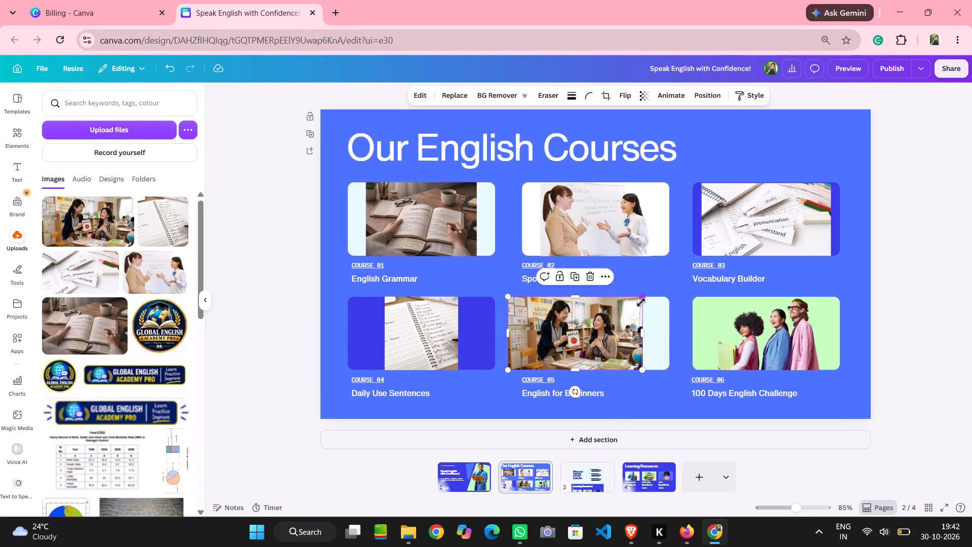
drag(641, 302, 639, 305)
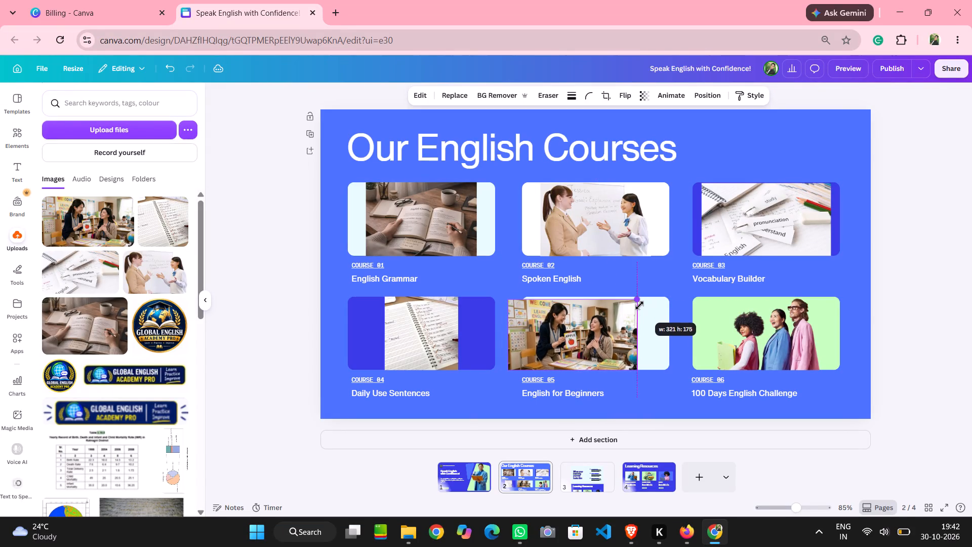
drag(639, 305, 641, 303)
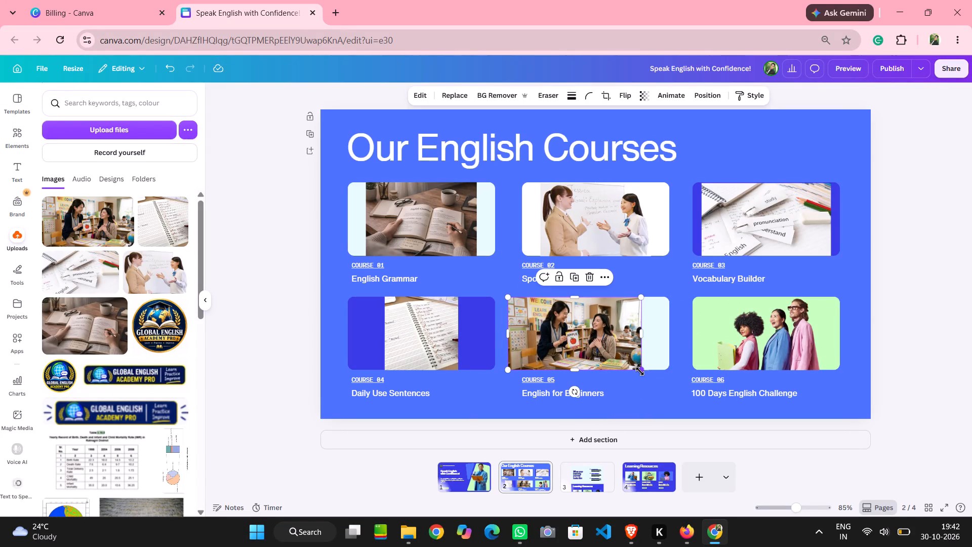
click(640, 371)
drag(568, 339, 591, 338)
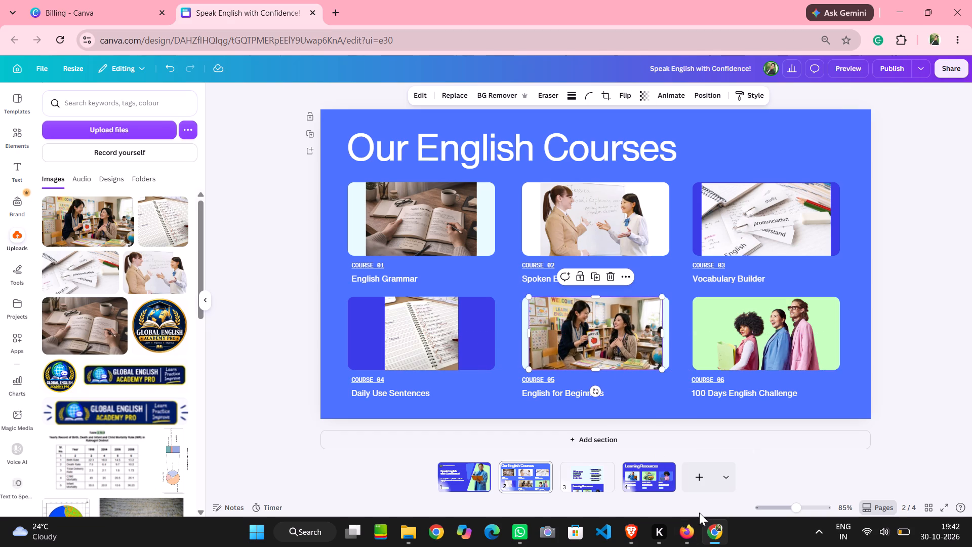
Switch to ChatGPT and open the blue book-and-notebook image suggested for Course 06 – 100 Days Challenge in place of the classroom image.
click(686, 531)
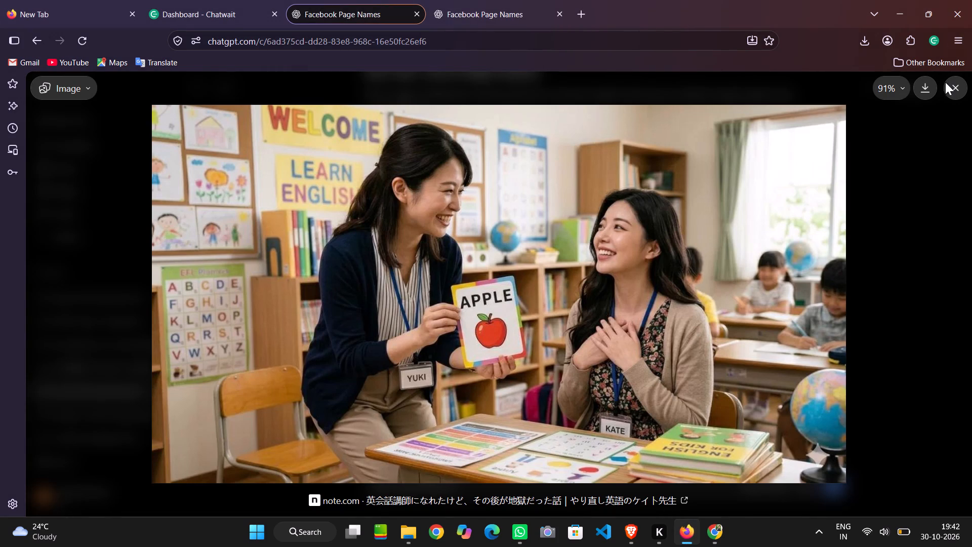
click(959, 91)
scroll(566, 404, down, 3)
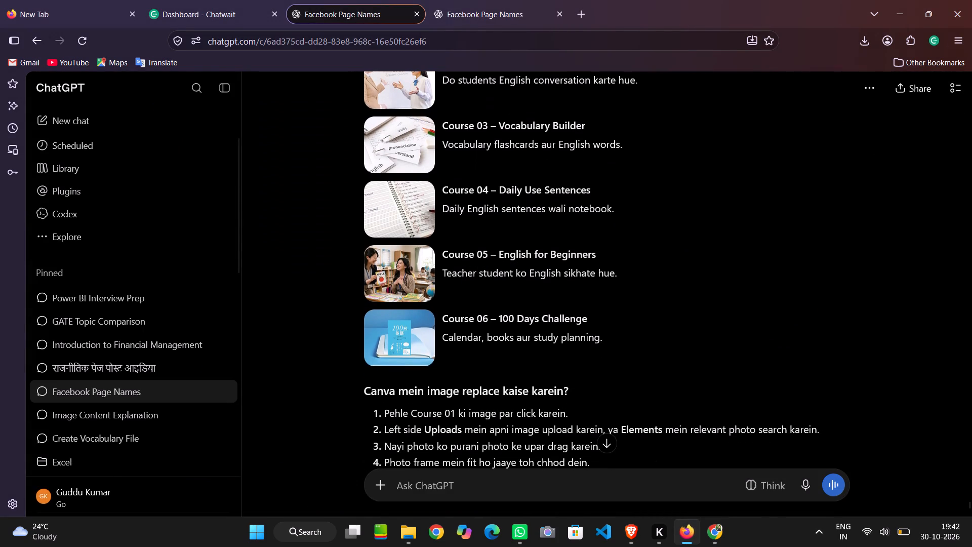
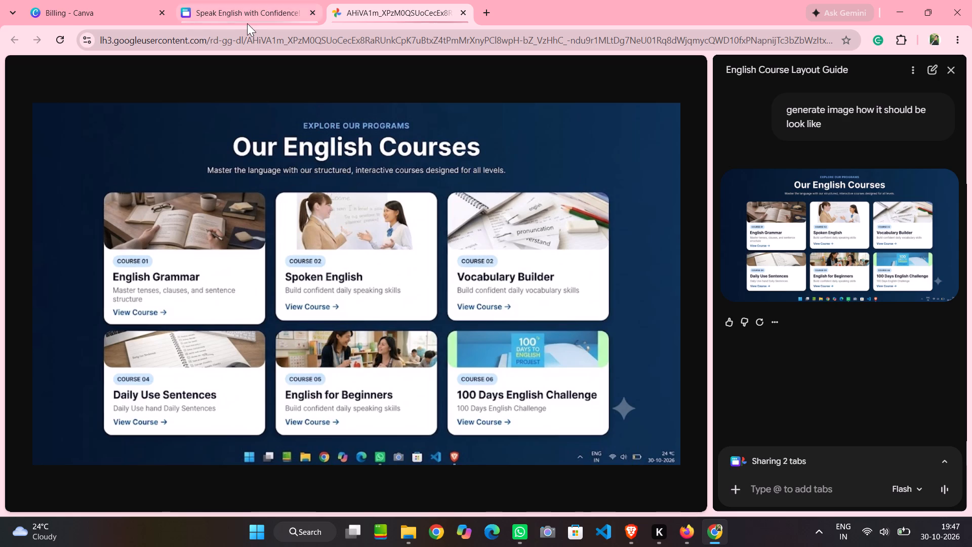
click(94, 5)
click(235, 0)
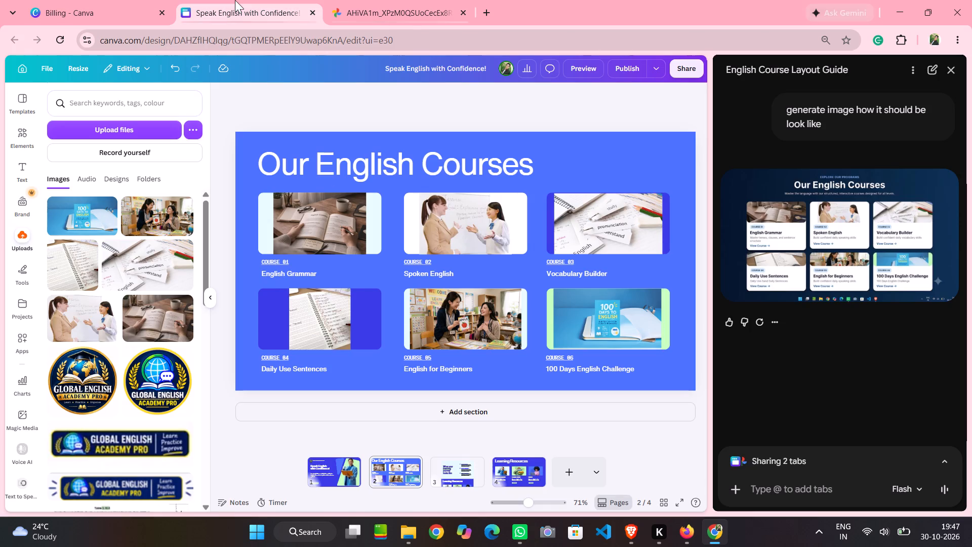
click(948, 72)
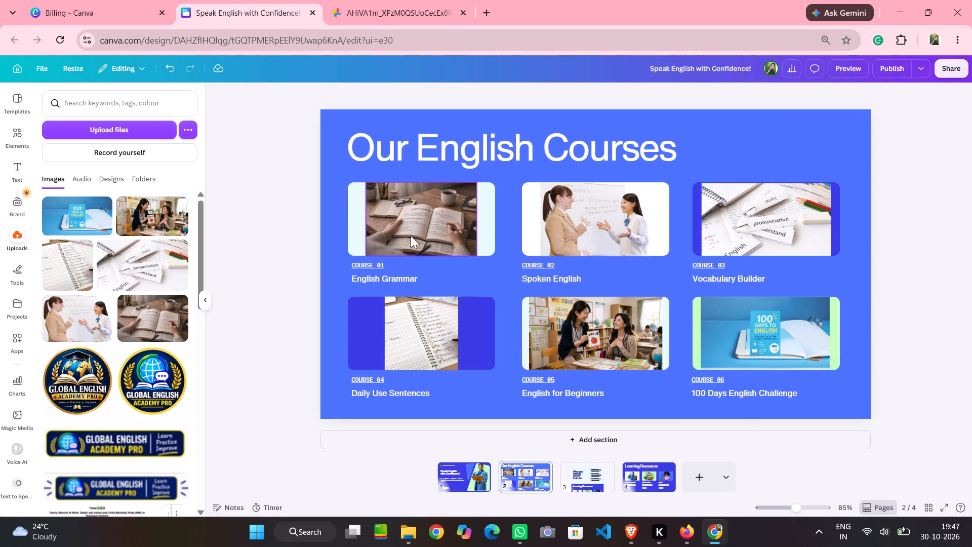
key(Print)
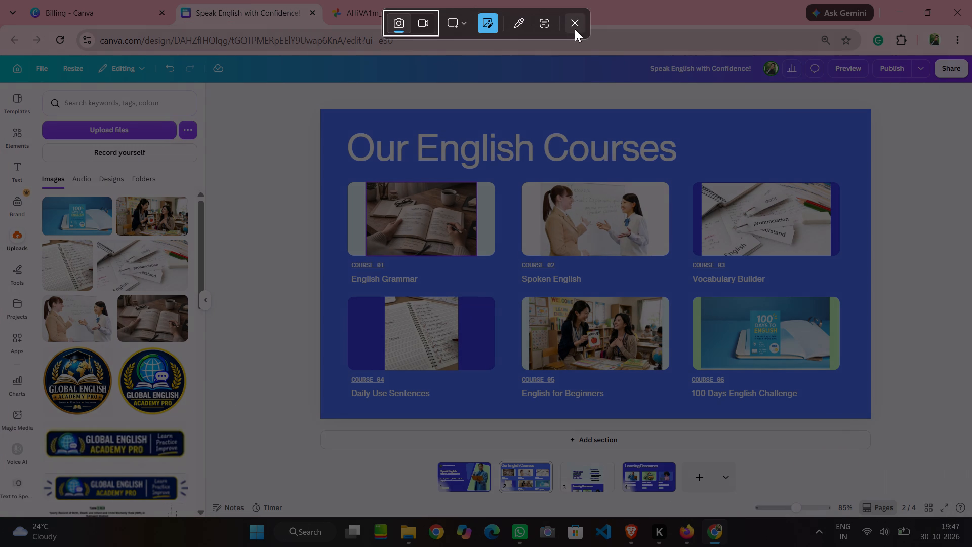
click(576, 29)
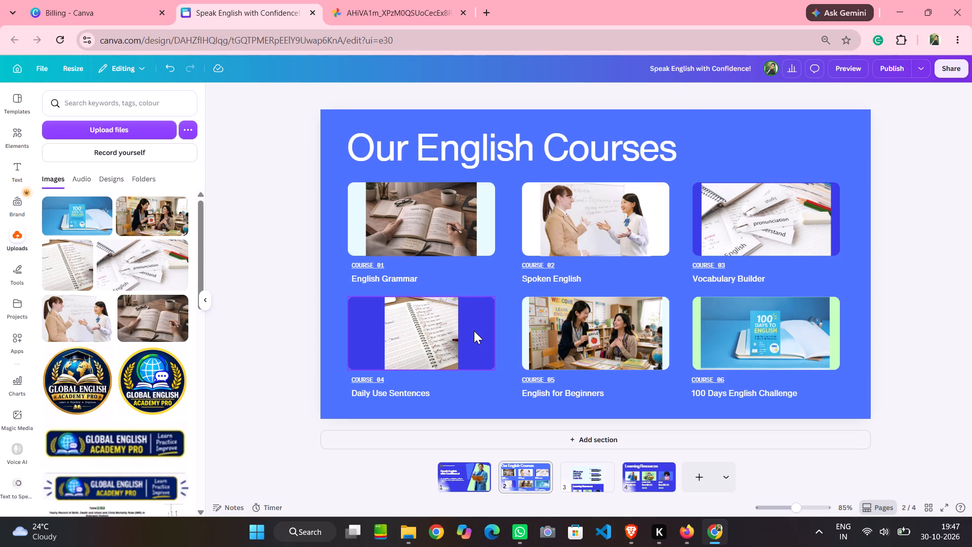
Recolour the COURSE 04 card's background, trying white, light grey, dark brown and purple before settling on dark blue.
click(474, 331)
click(496, 95)
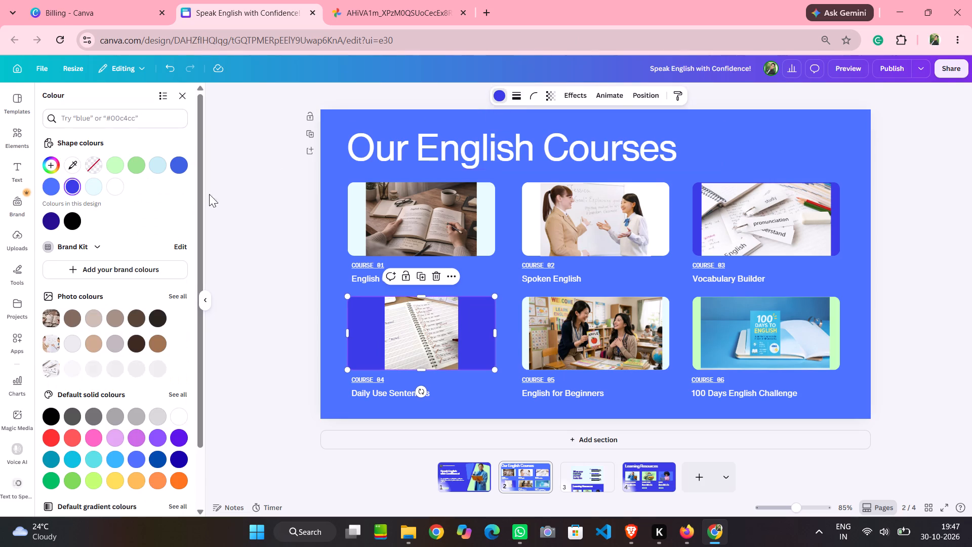
click(178, 414)
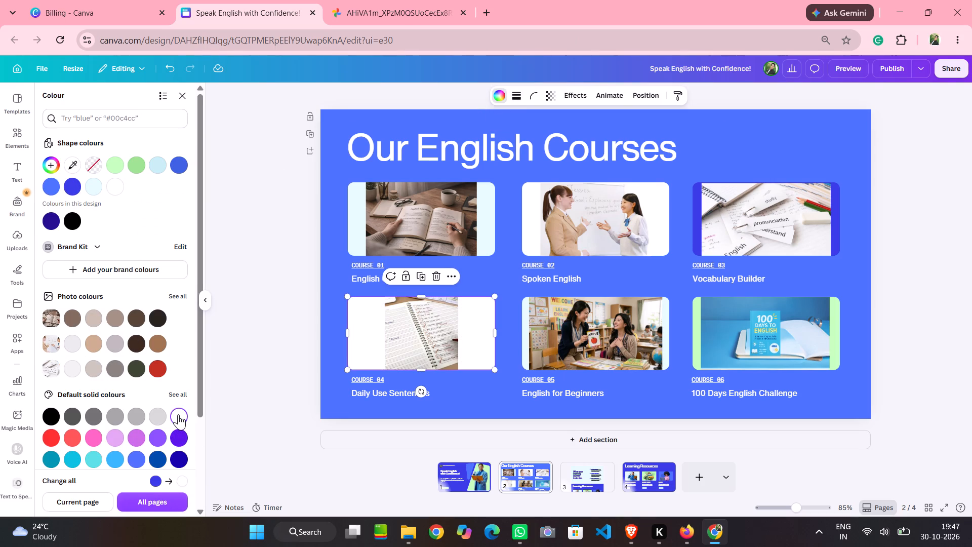
click(163, 415)
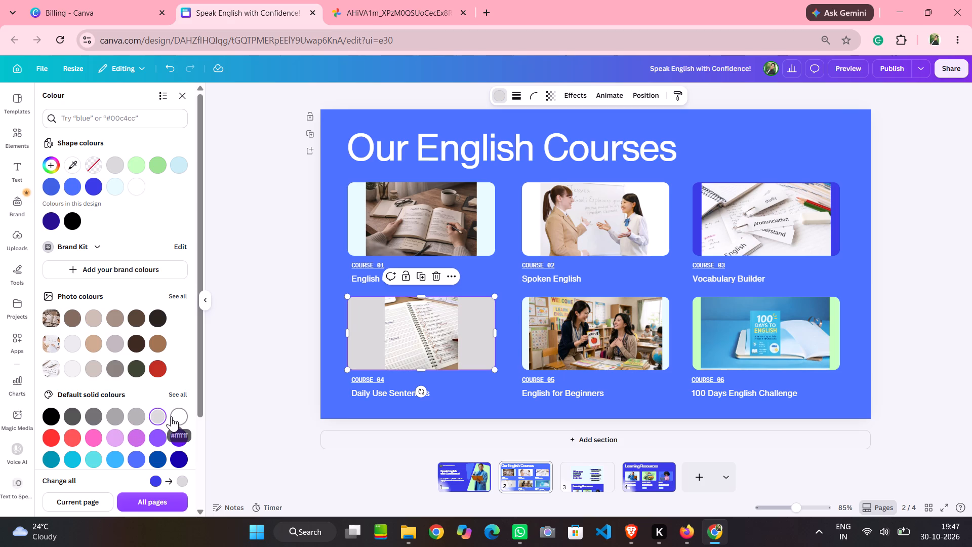
click(177, 415)
click(160, 325)
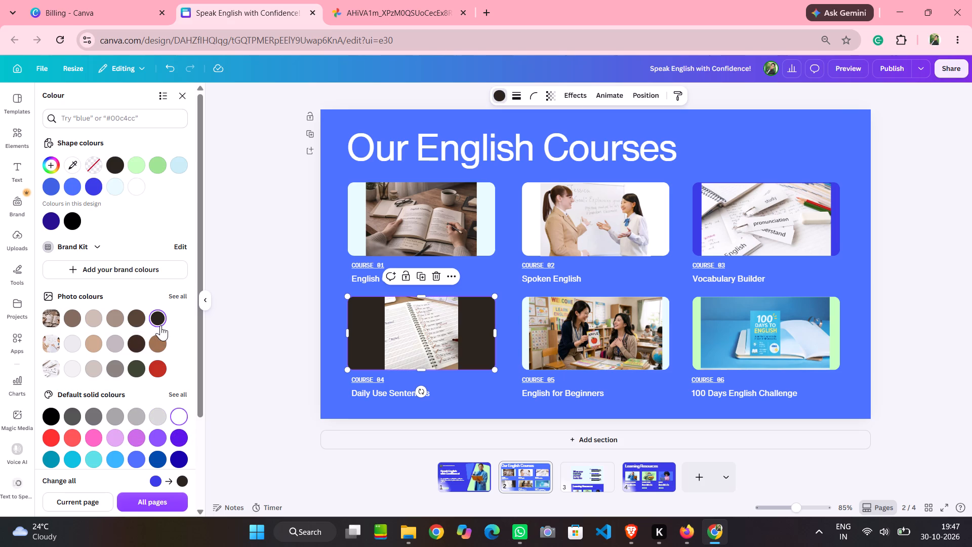
click(176, 410)
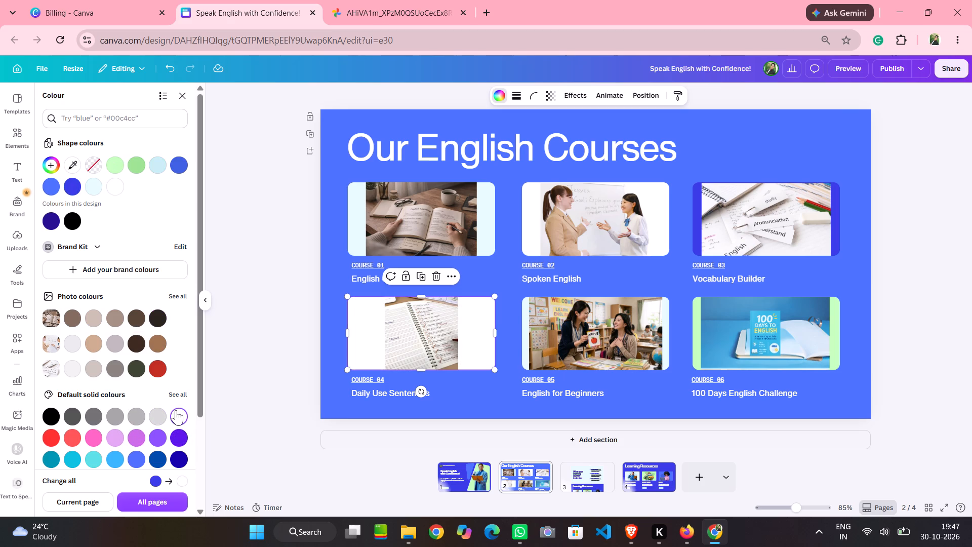
click(177, 433)
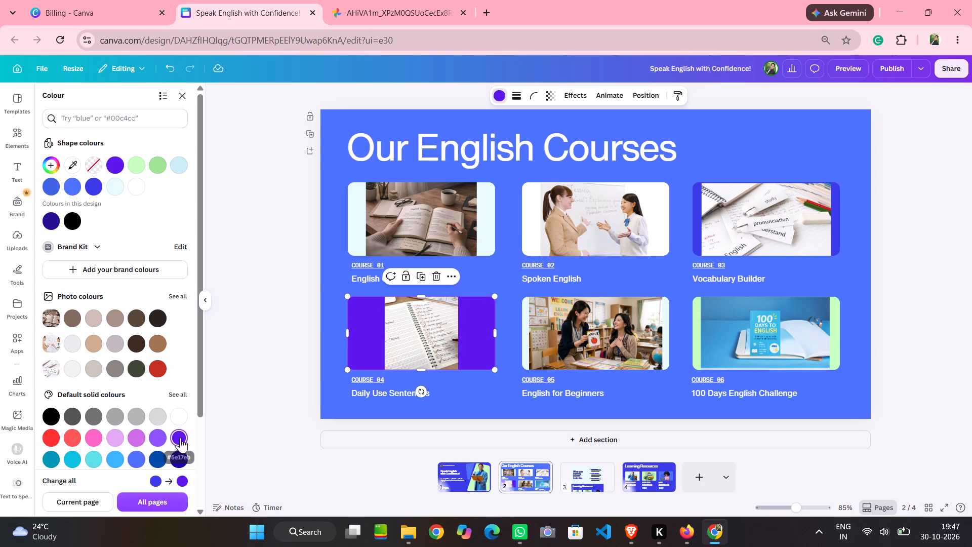
click(156, 461)
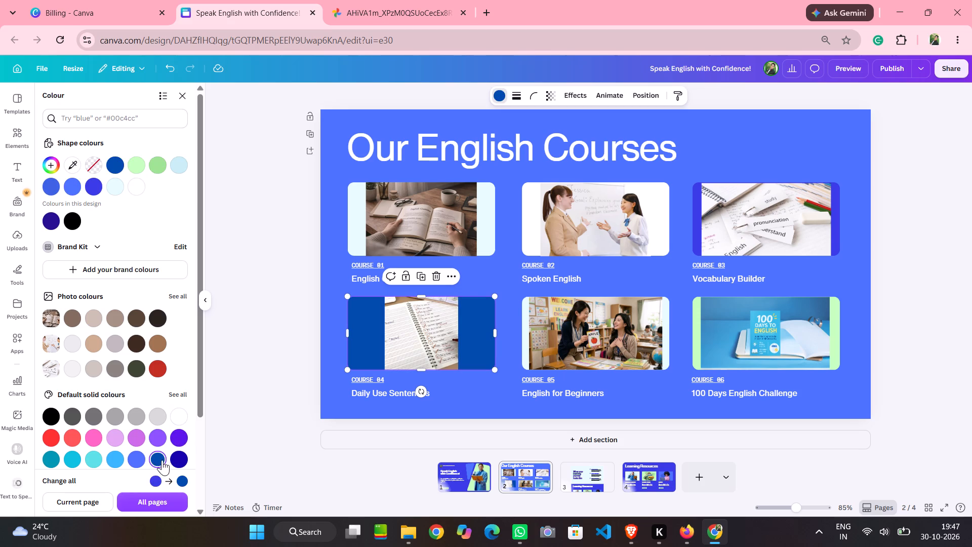
click(183, 457)
click(164, 457)
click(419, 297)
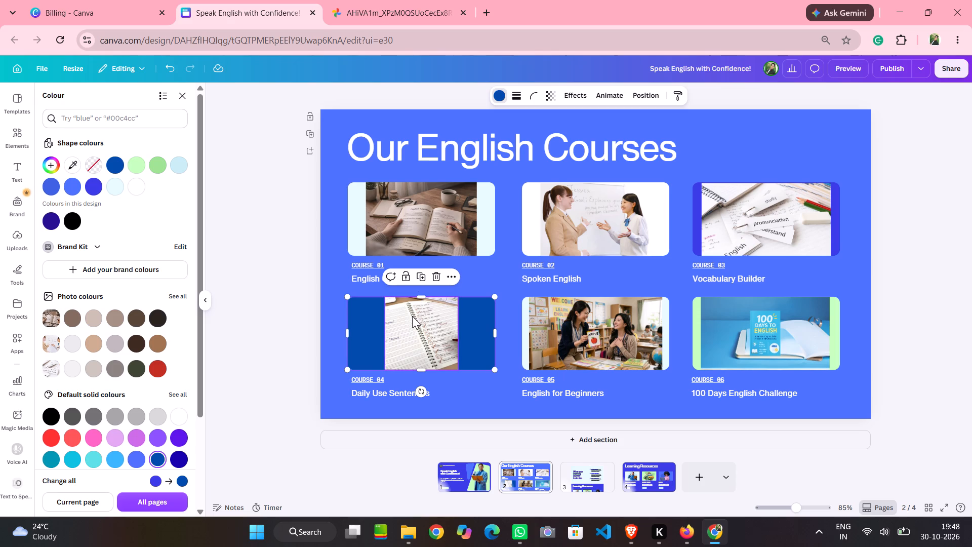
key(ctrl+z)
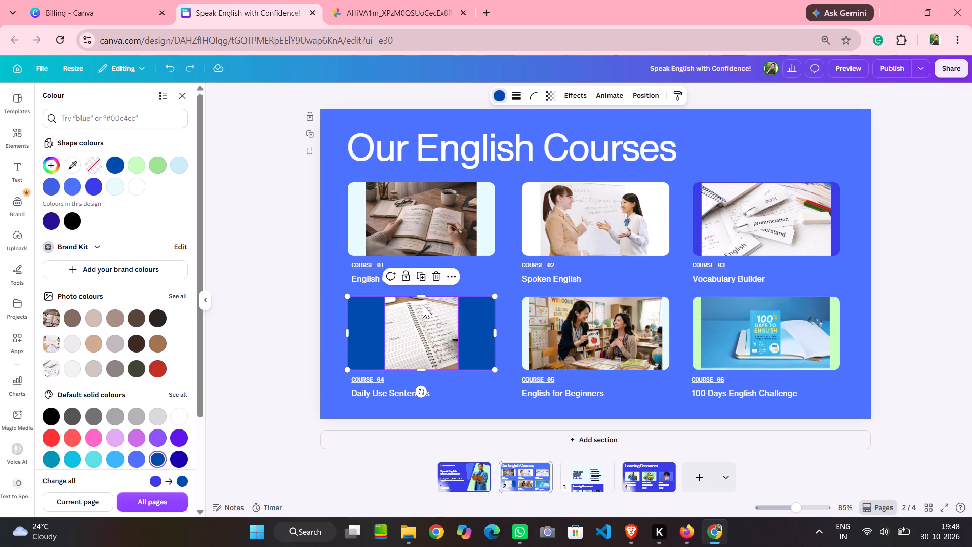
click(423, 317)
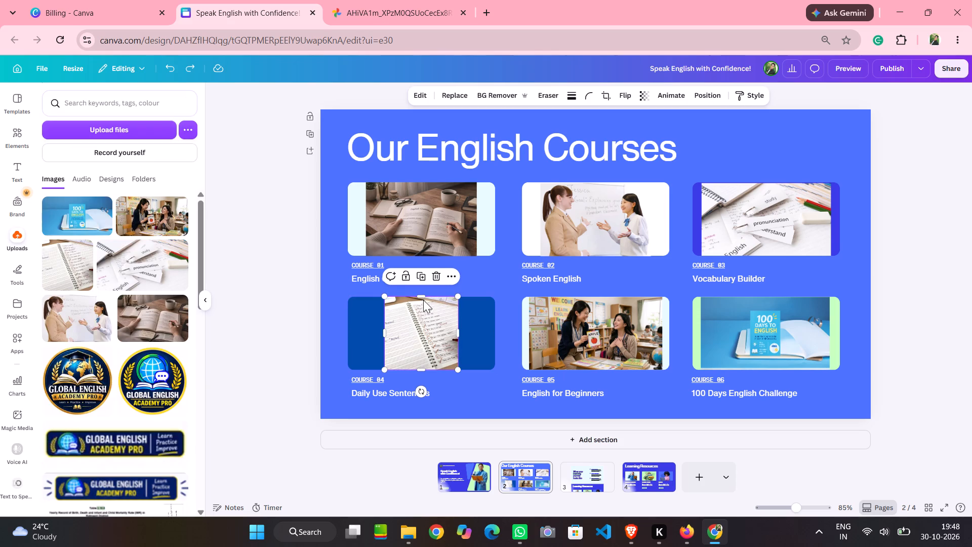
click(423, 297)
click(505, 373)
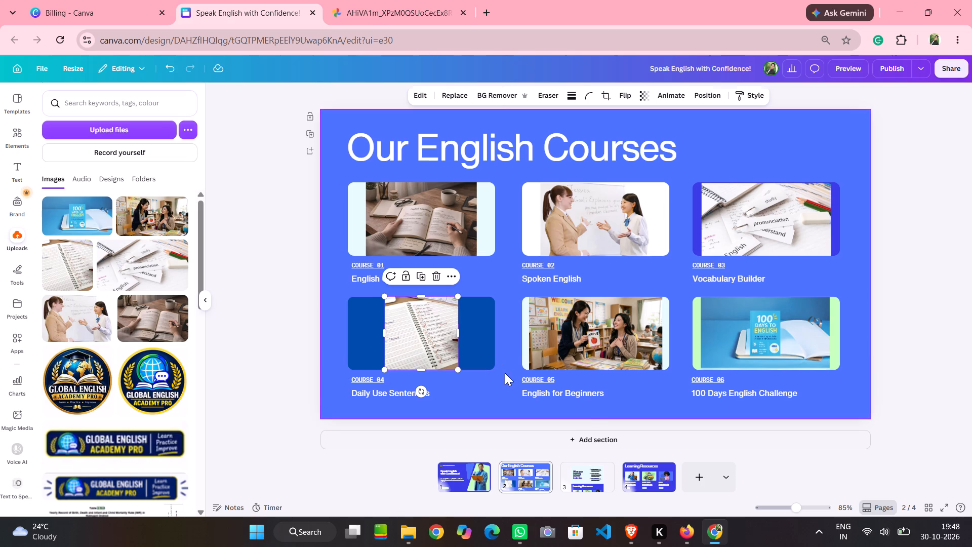
Set the COURSE 03 card's background colour to white.
click(700, 222)
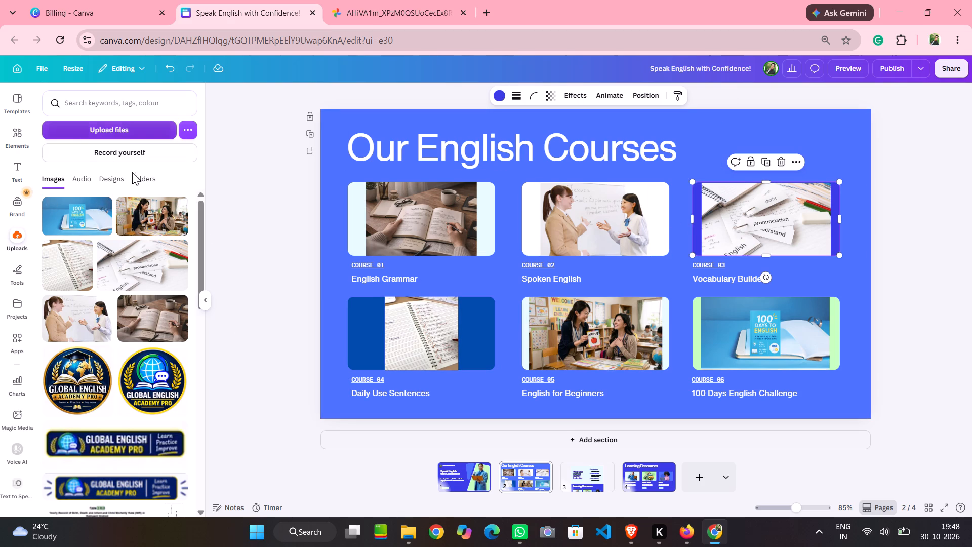
click(498, 96)
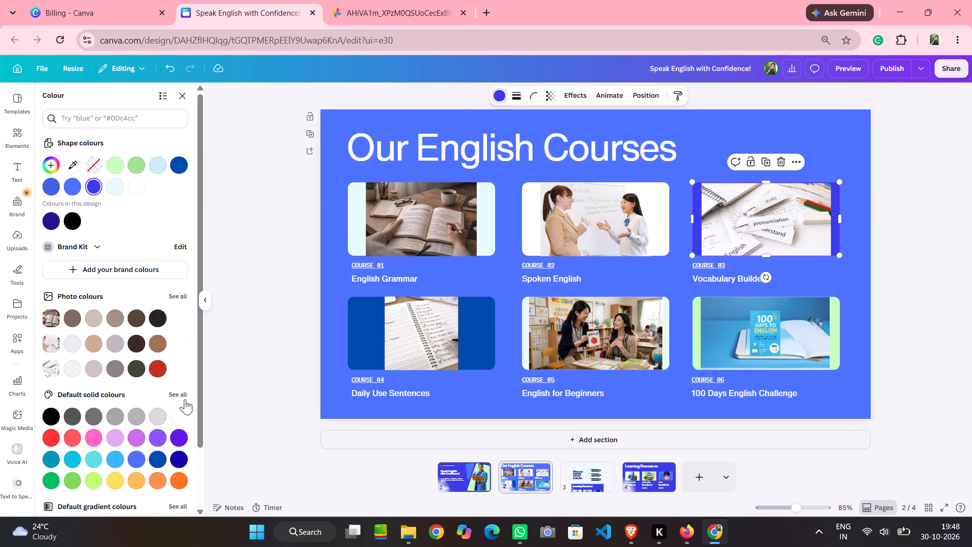
click(180, 422)
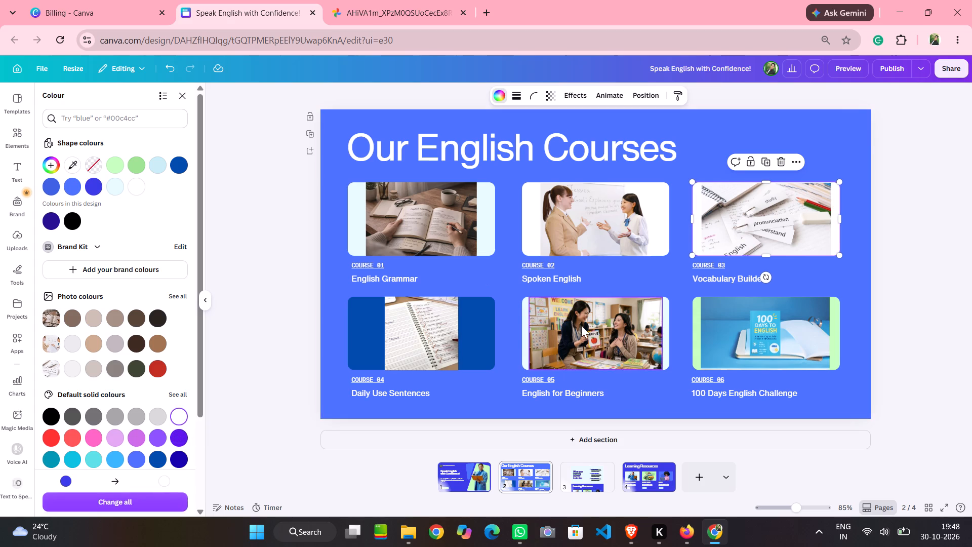
Set the background colour of the COURSE 06 and COURSE 04 cards to white.
click(695, 334)
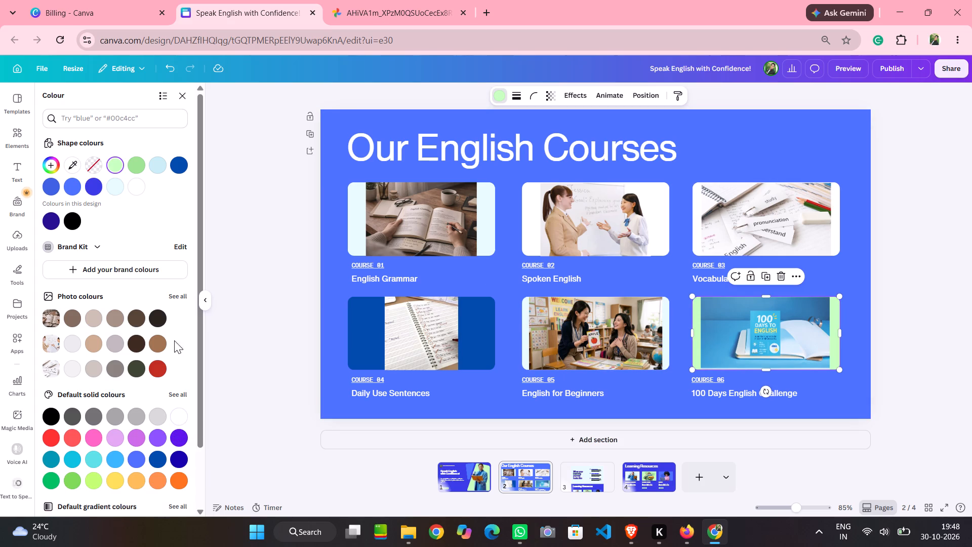
click(174, 413)
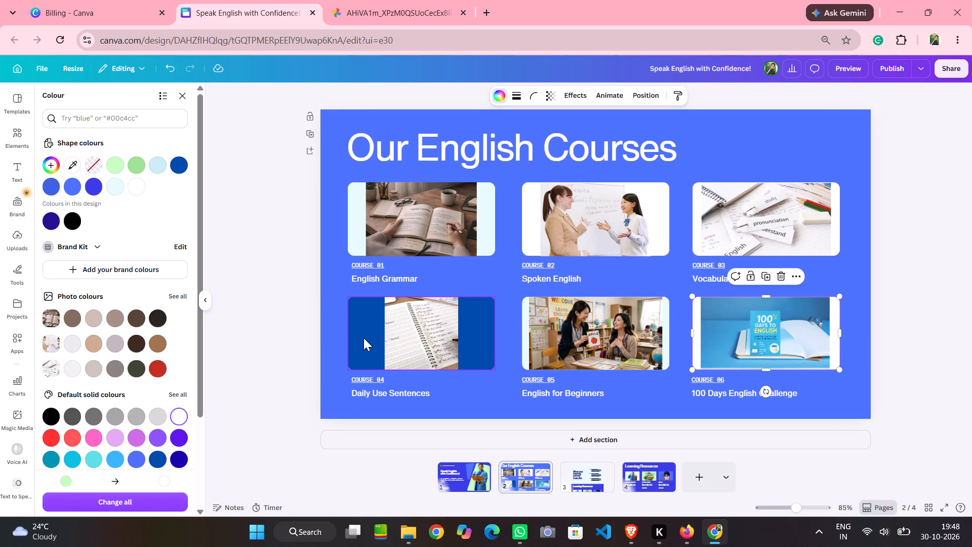
click(363, 338)
click(183, 414)
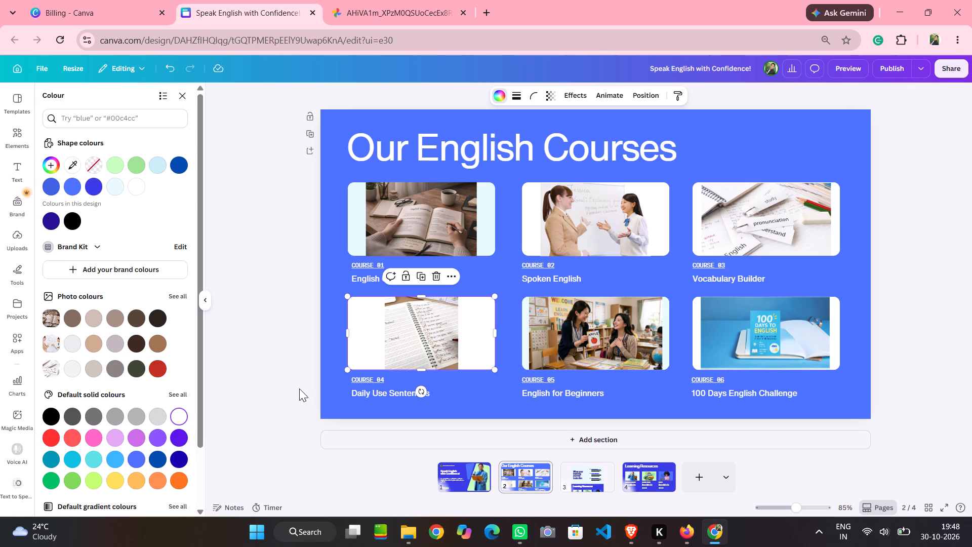
click(262, 386)
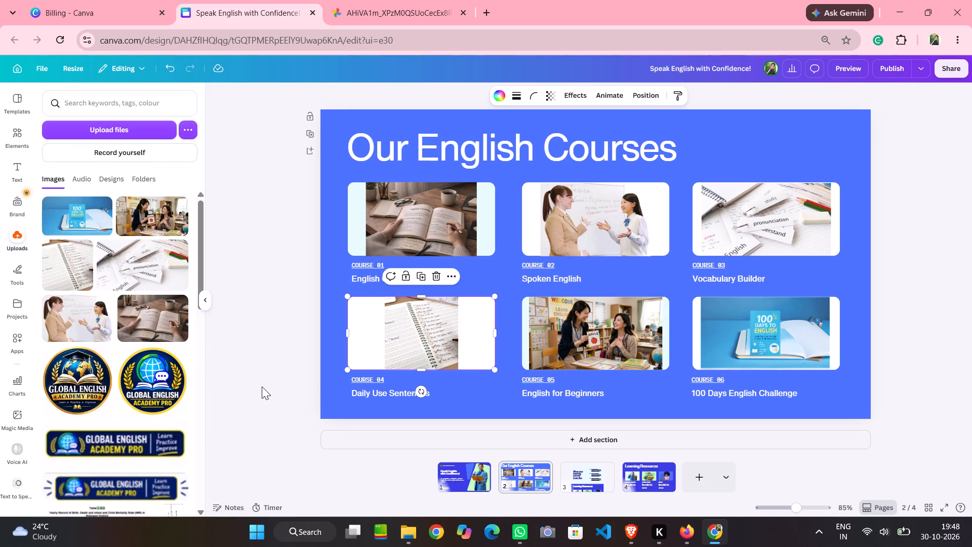
click(262, 386)
key(Print)
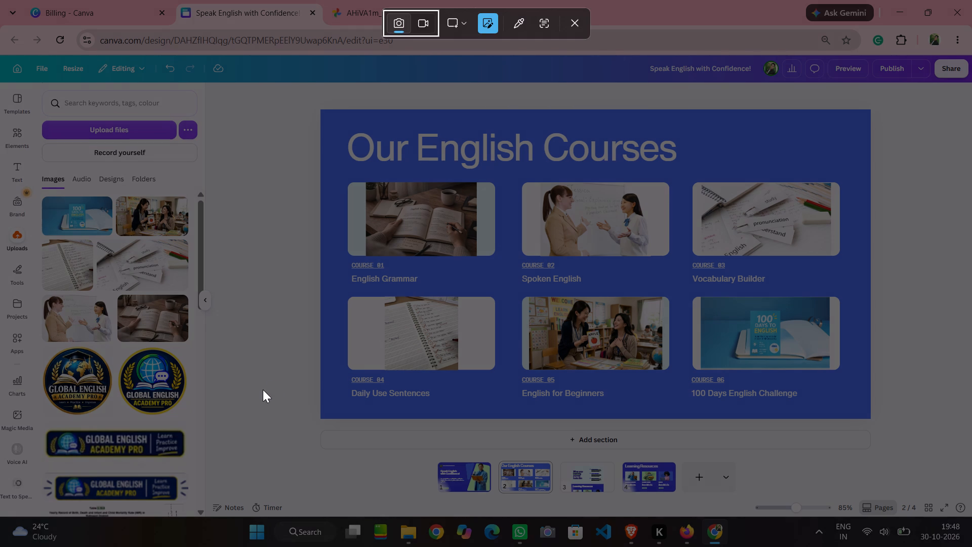
drag(0, 0, 971, 545)
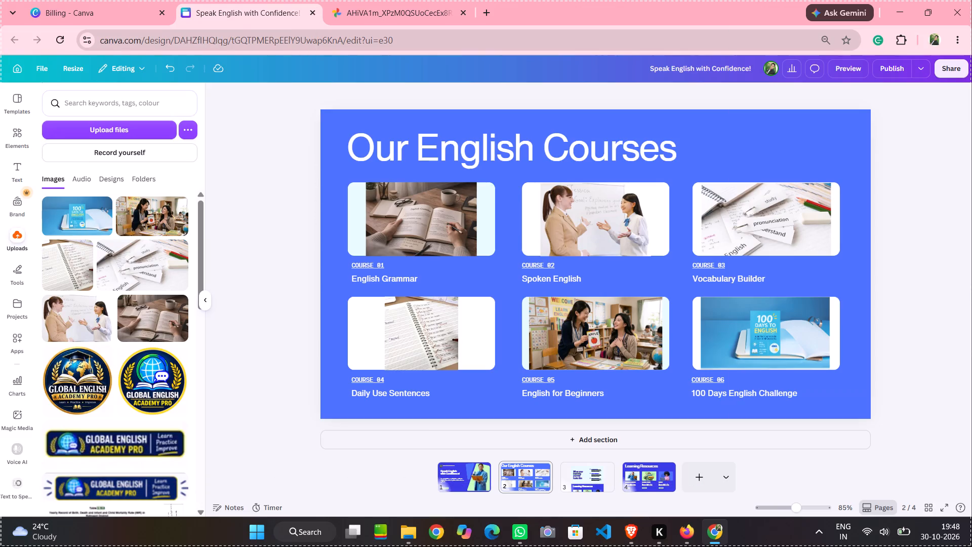
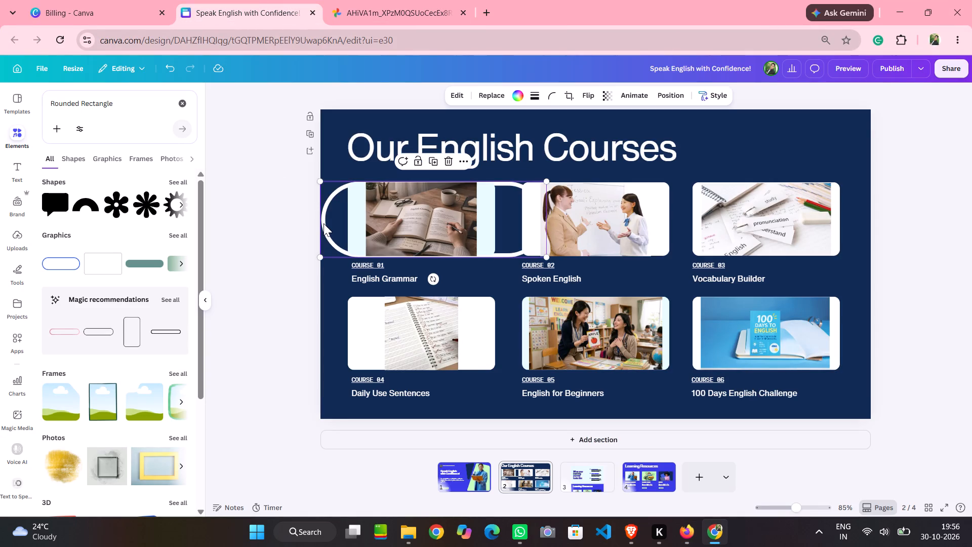
key(Delete)
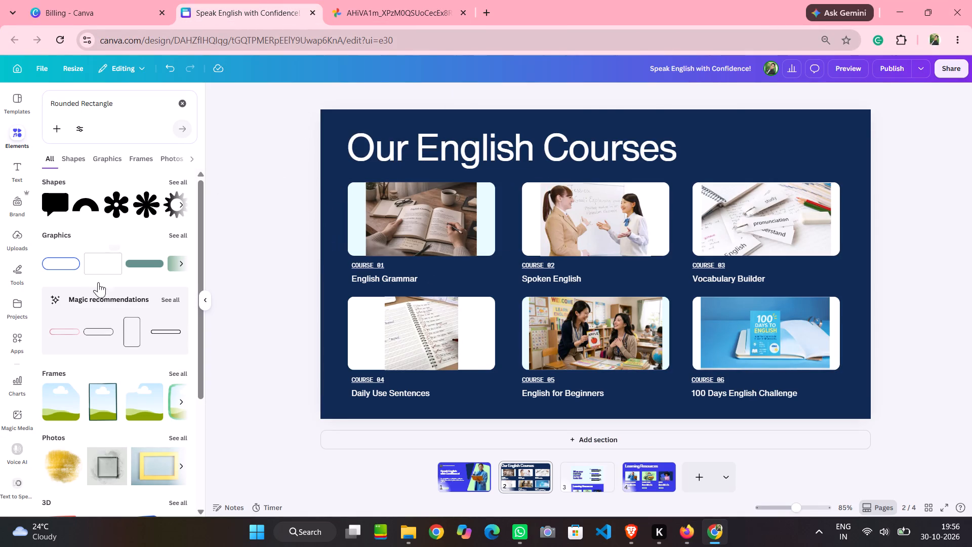
Insert the white rounded rectangle outline from the graphics results and fit it around the English Grammar image, about 366 wide by 187 high.
click(101, 271)
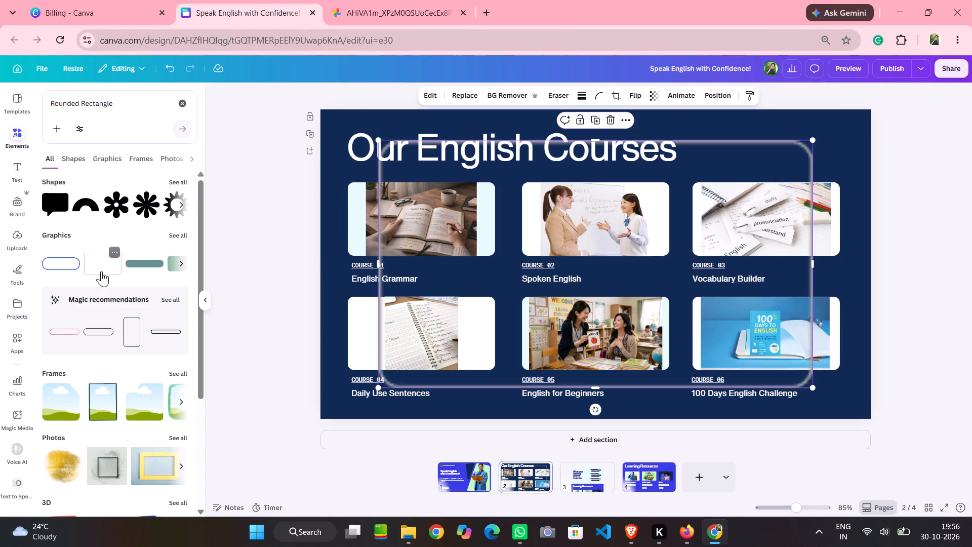
drag(813, 387, 805, 386)
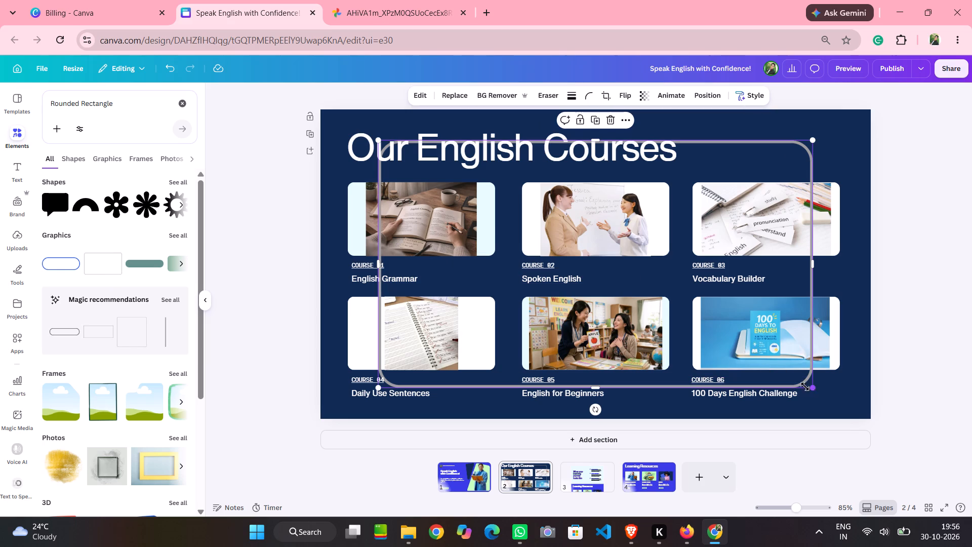
drag(805, 386, 483, 268)
drag(497, 188, 467, 230)
drag(481, 256, 490, 255)
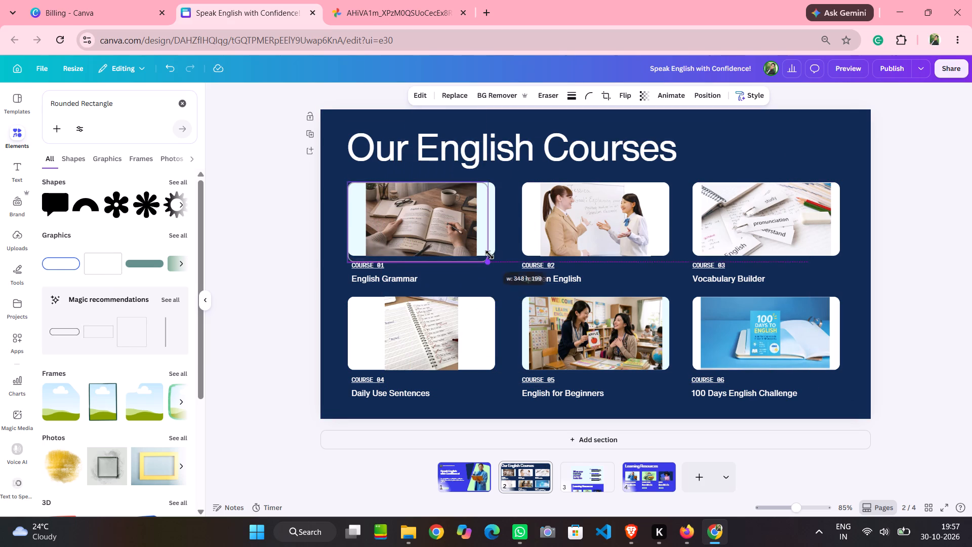
drag(490, 255, 504, 249)
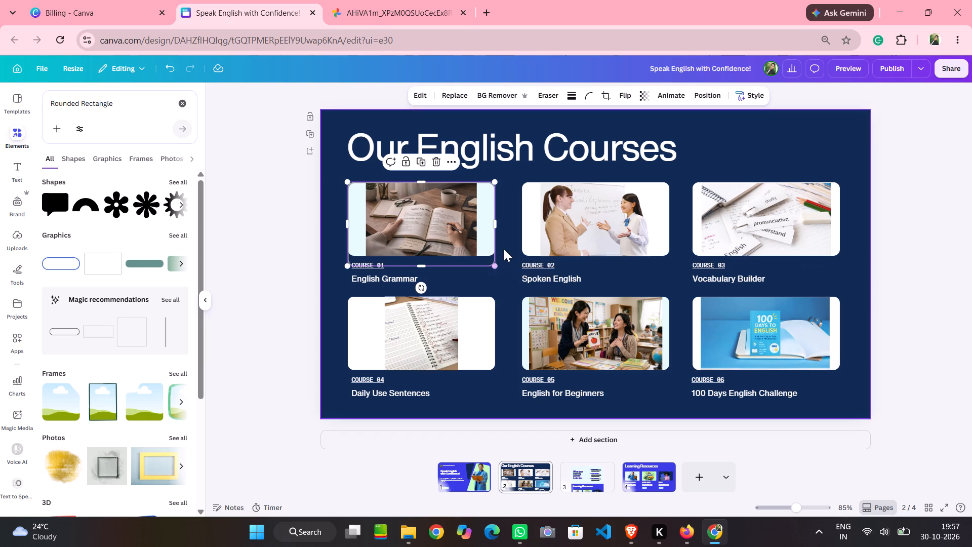
drag(424, 267, 426, 260)
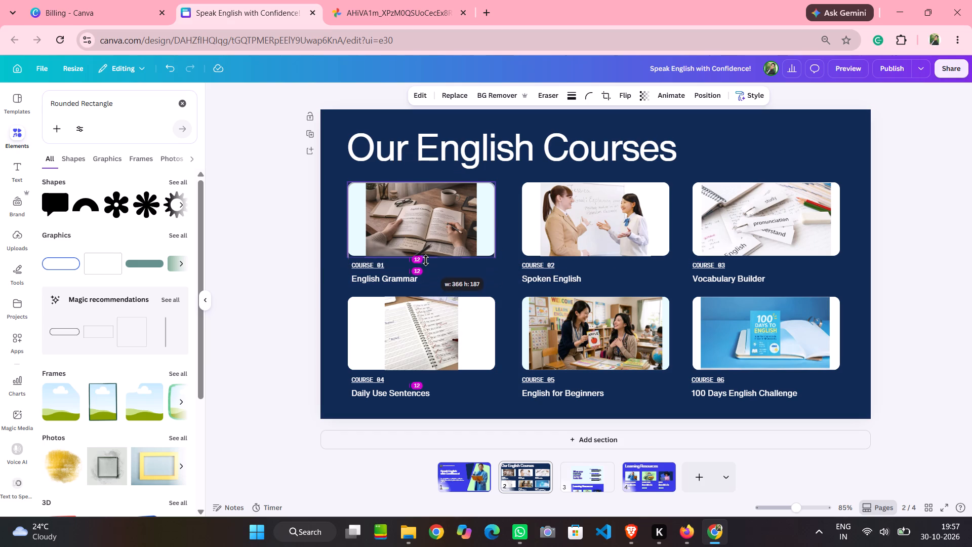
drag(426, 260, 426, 258)
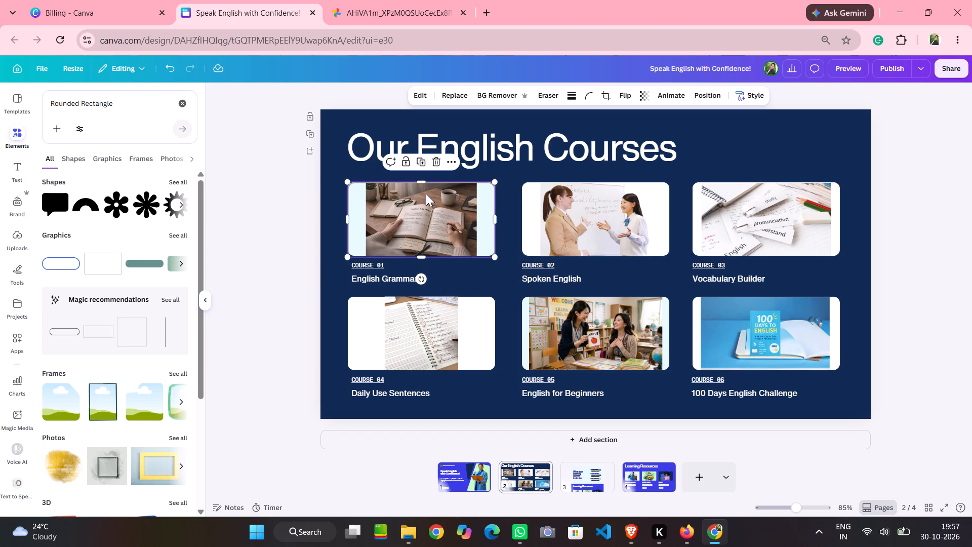
click(422, 181)
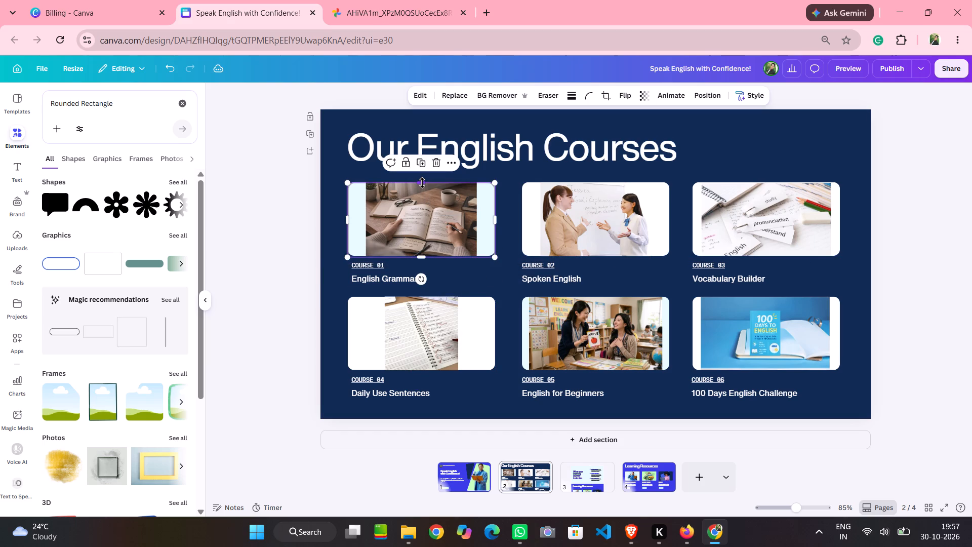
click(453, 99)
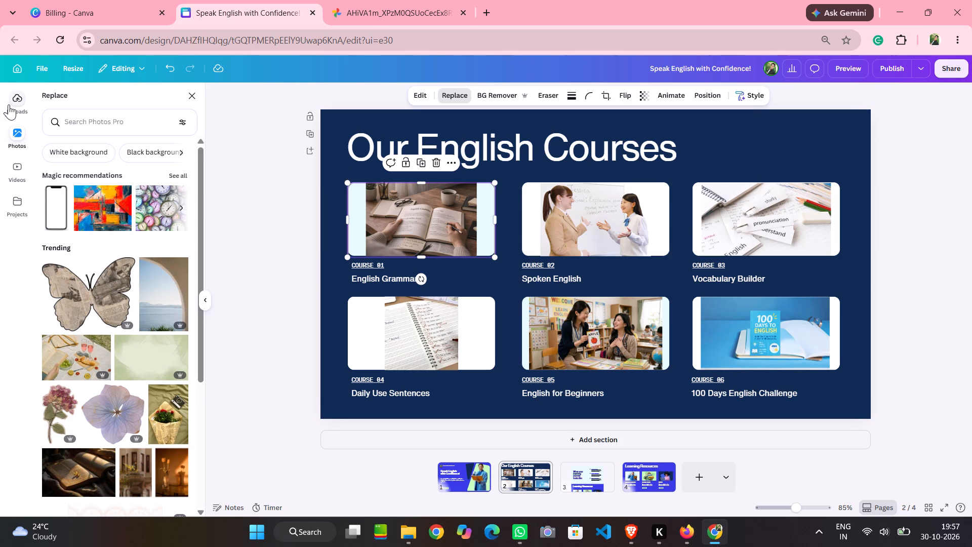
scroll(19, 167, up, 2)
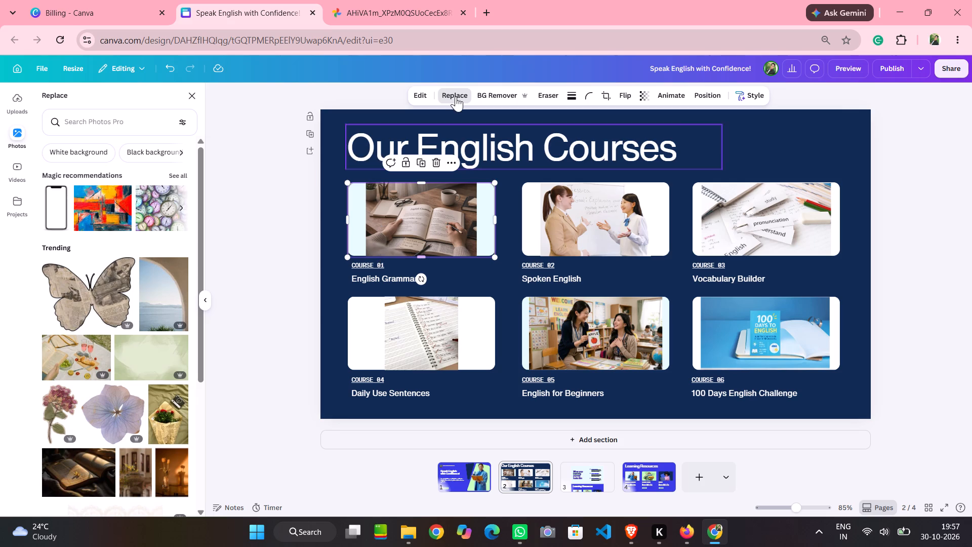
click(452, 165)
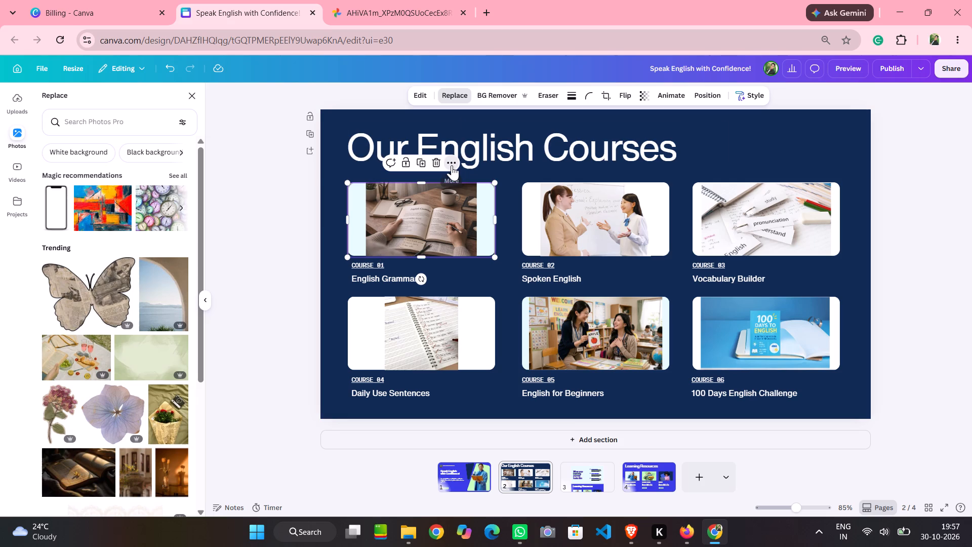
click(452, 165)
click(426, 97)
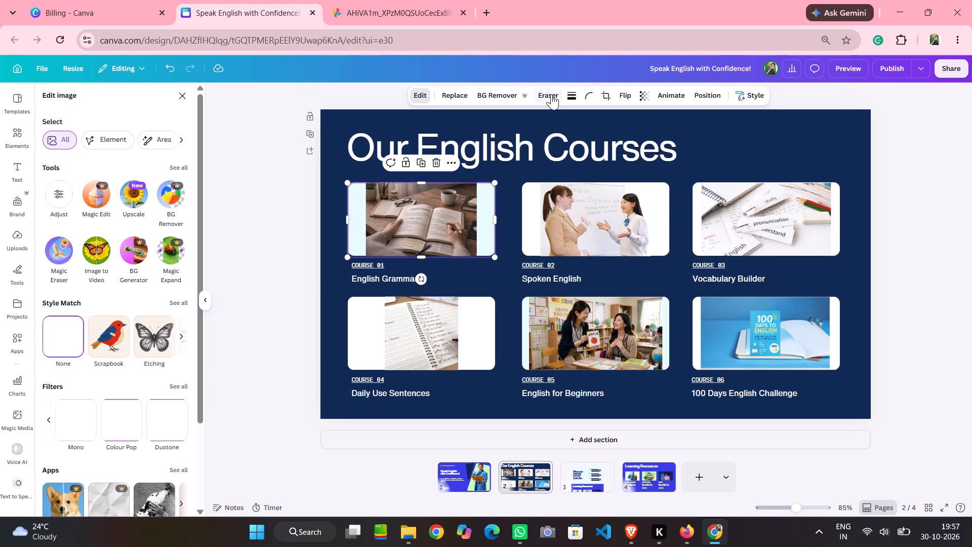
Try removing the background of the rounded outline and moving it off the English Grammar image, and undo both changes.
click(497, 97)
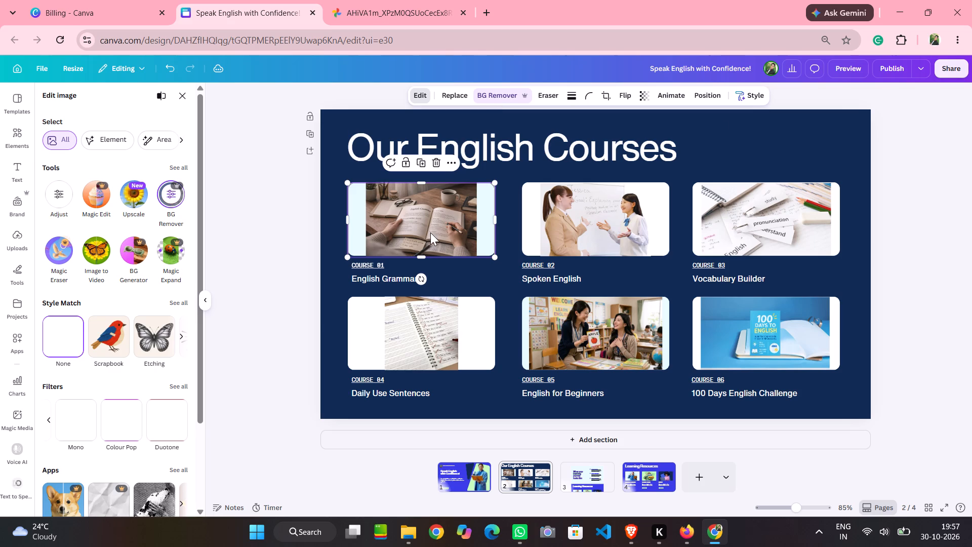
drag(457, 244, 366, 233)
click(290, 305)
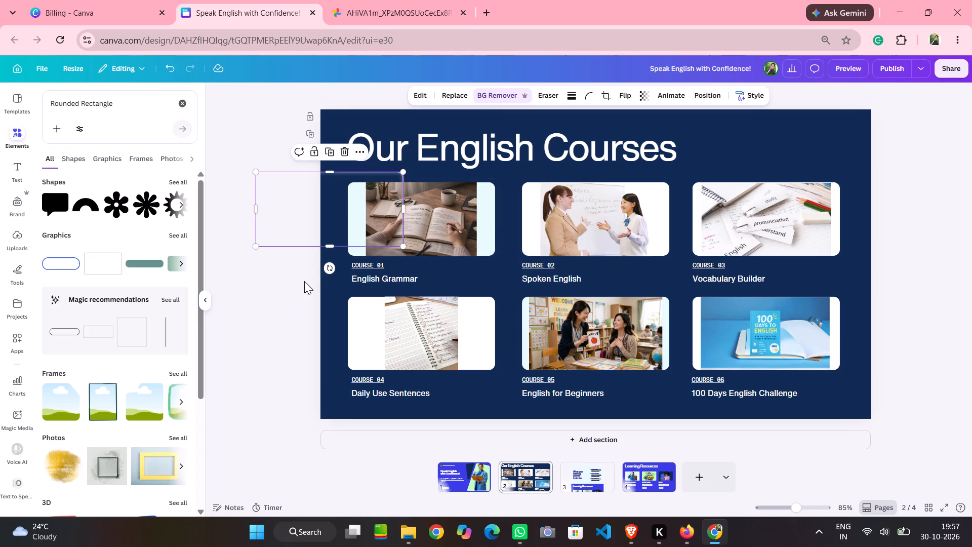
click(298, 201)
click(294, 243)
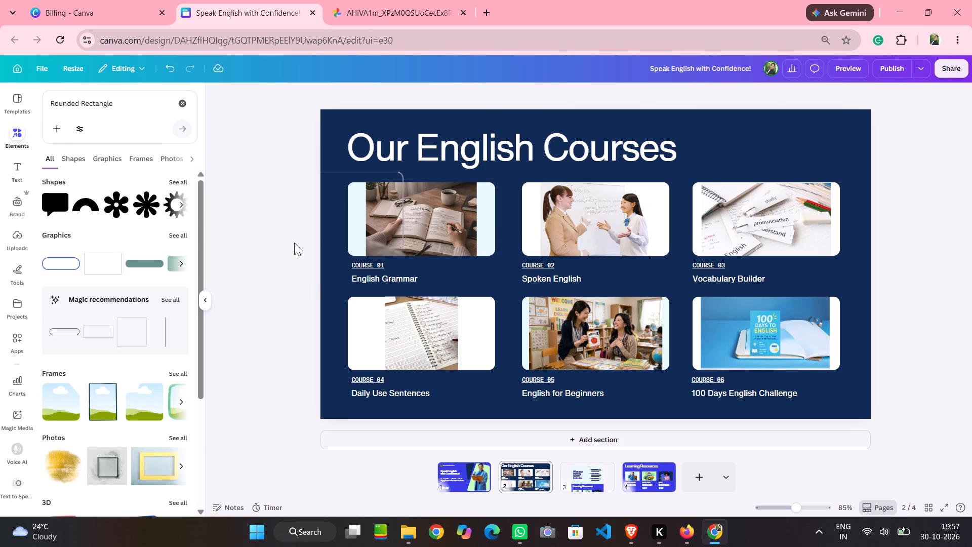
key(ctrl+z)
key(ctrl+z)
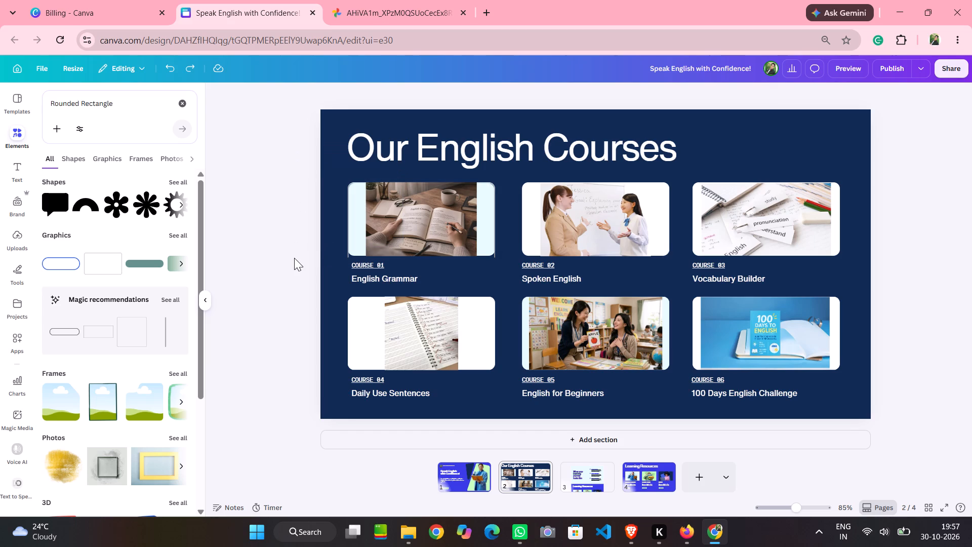
Move the rounded outline aside to check it, and realign it over the English Grammar image.
click(387, 240)
drag(387, 240, 328, 254)
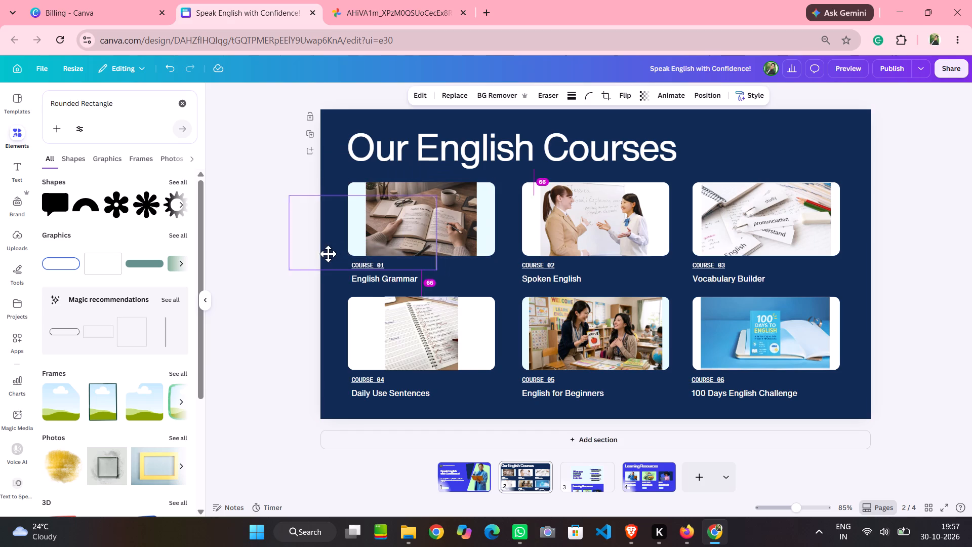
drag(328, 254, 328, 254)
click(289, 324)
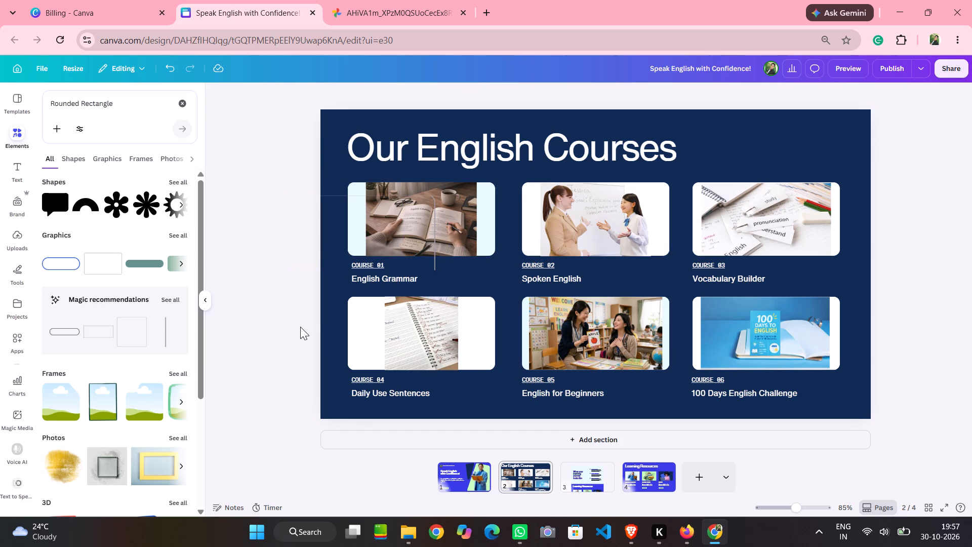
click(370, 261)
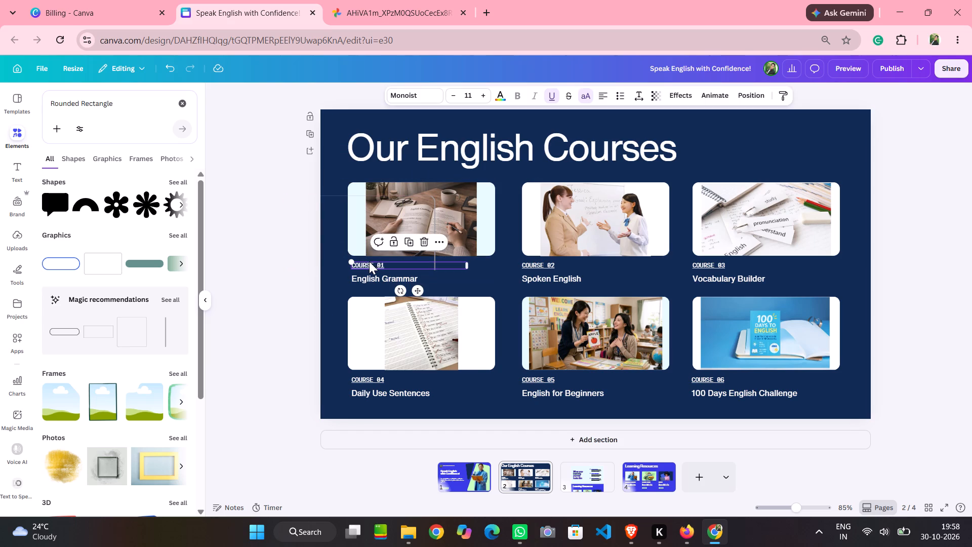
click(359, 244)
drag(328, 241, 387, 227)
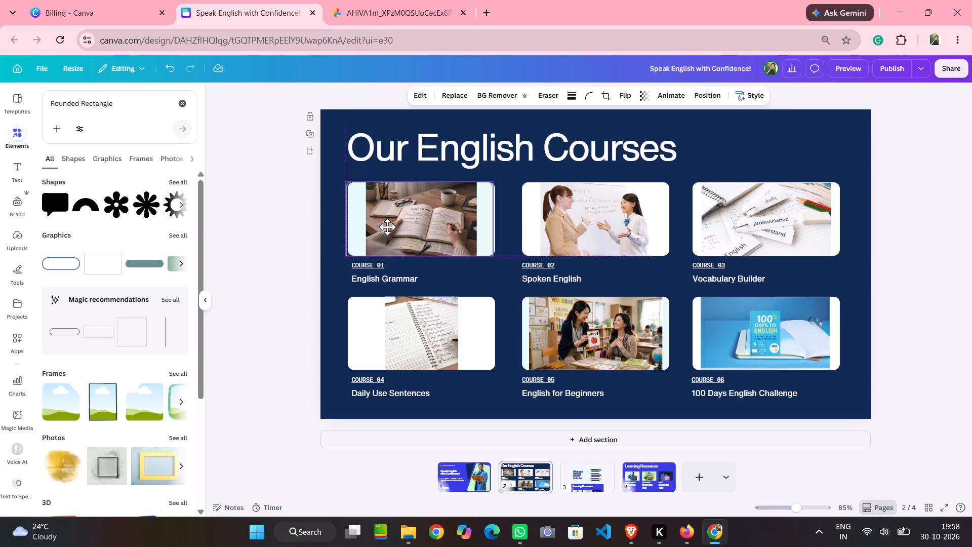
drag(387, 227, 388, 227)
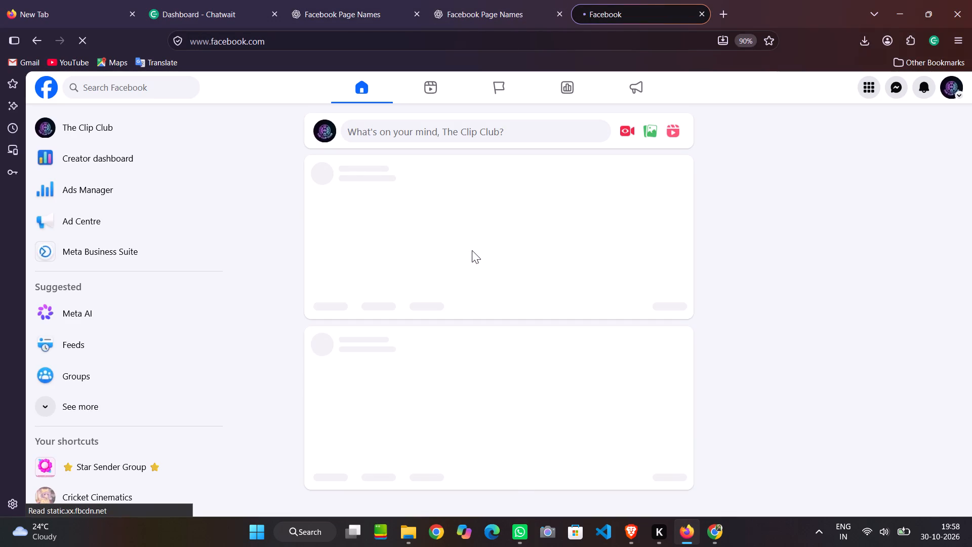
Open The Clip Club's Facebook page and browse its reels.
click(322, 126)
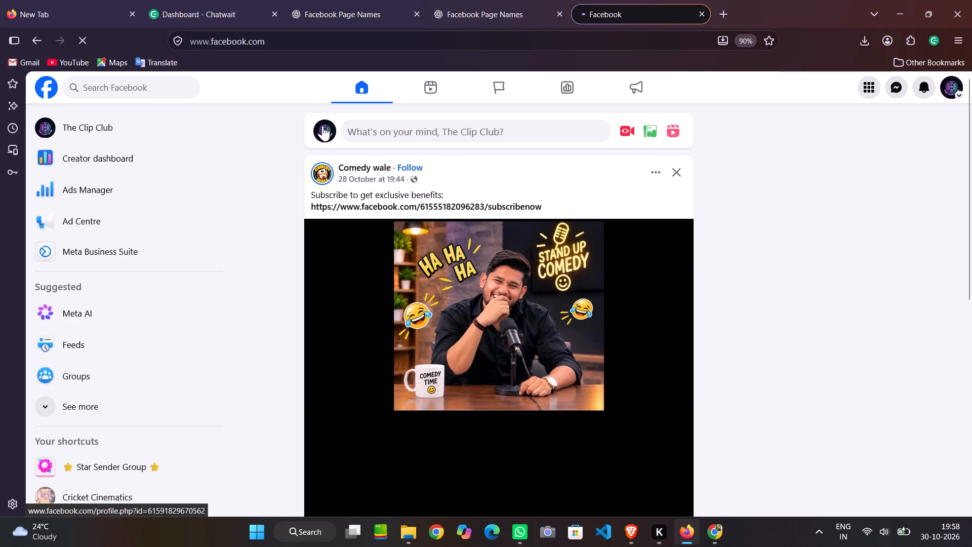
scroll(337, 360, down, 3)
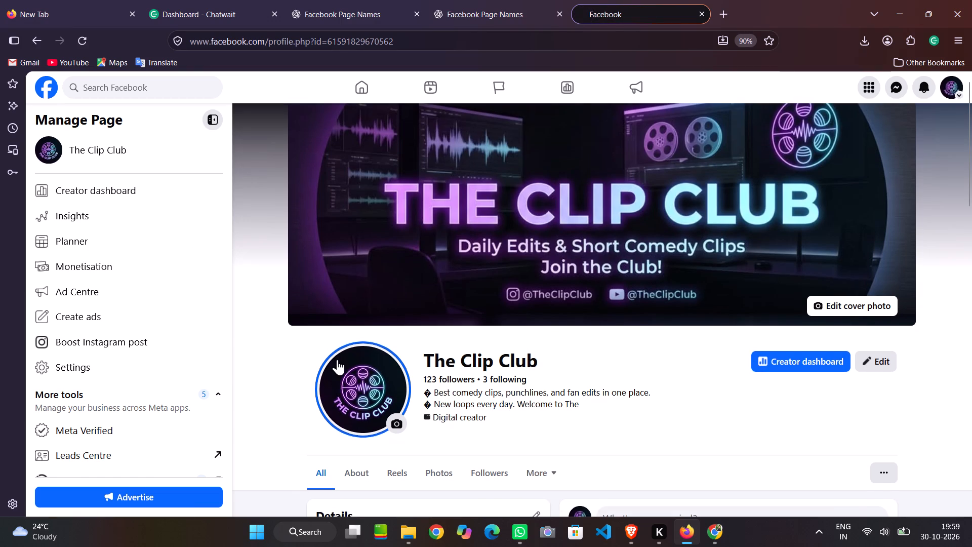
scroll(337, 360, down, 1)
click(398, 418)
scroll(398, 418, down, 2)
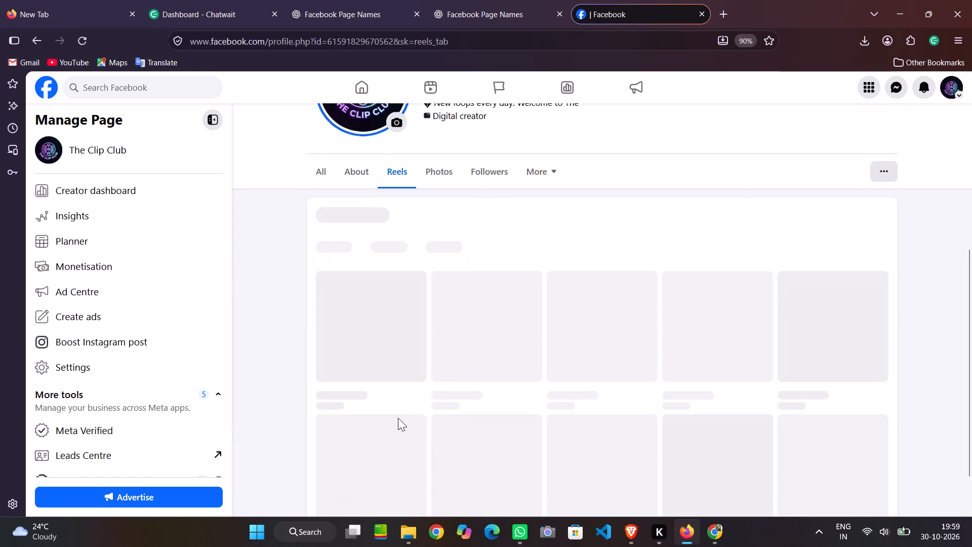
scroll(398, 418, down, 1)
scroll(398, 418, up, 4)
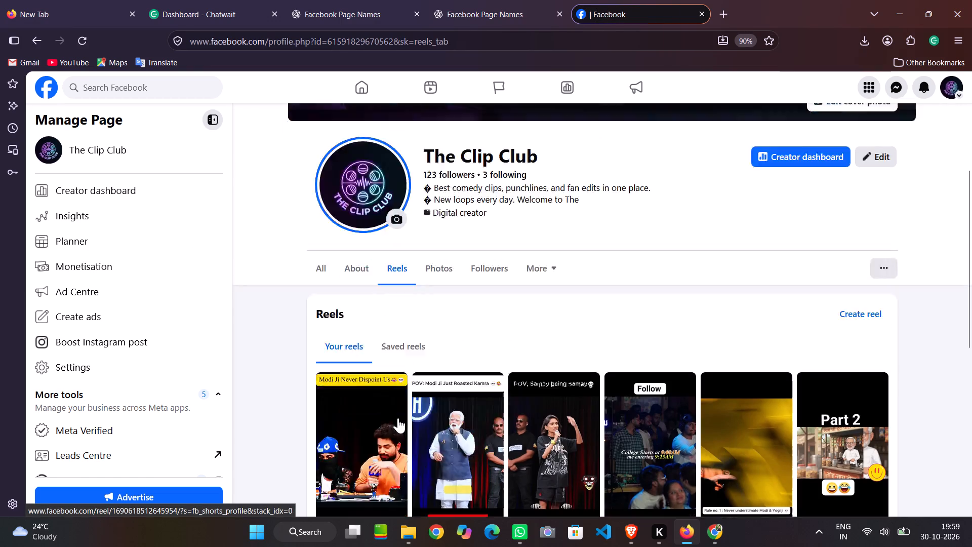
scroll(398, 418, up, 1)
Switch the active Facebook profile to Global English Academy Pro.
click(951, 82)
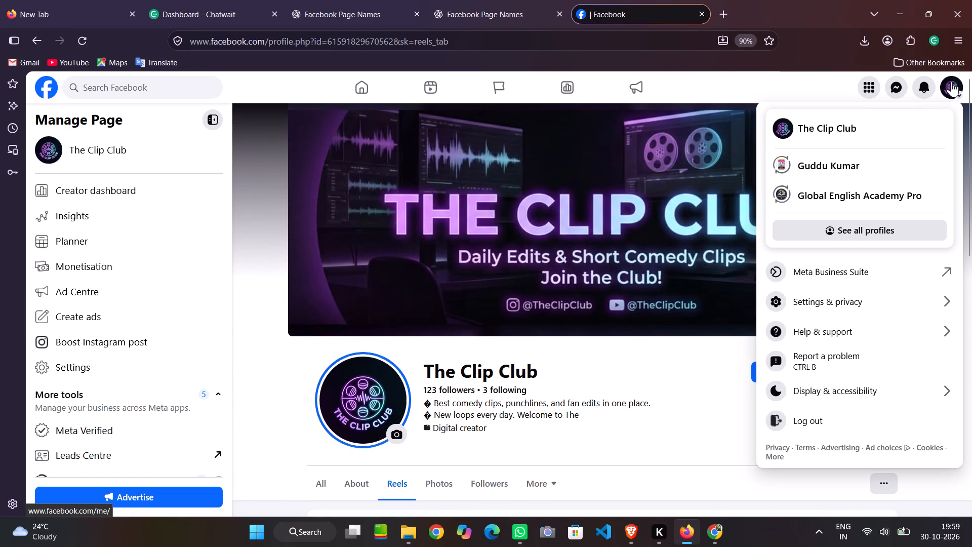
click(849, 226)
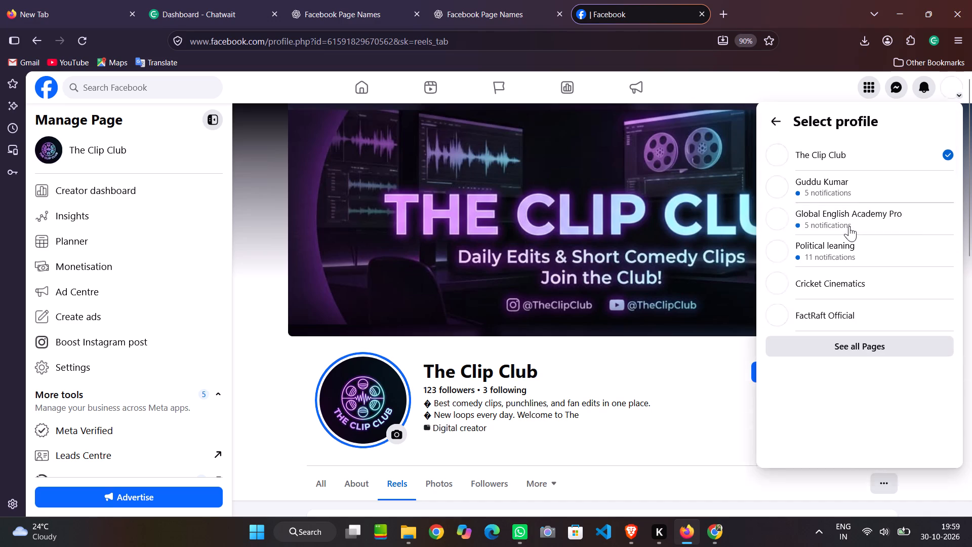
click(822, 228)
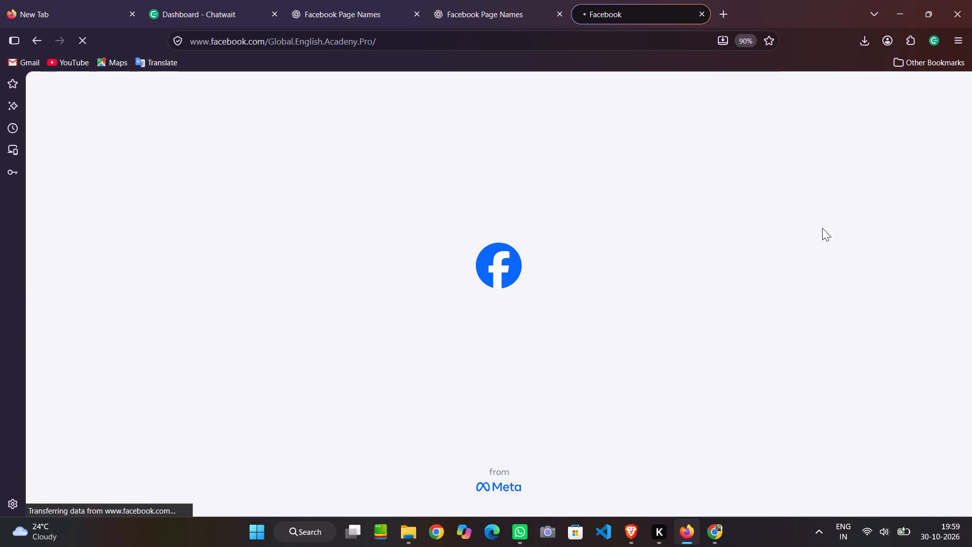
Look through the Global English Academy Pro page's notifications and its published reels.
click(925, 93)
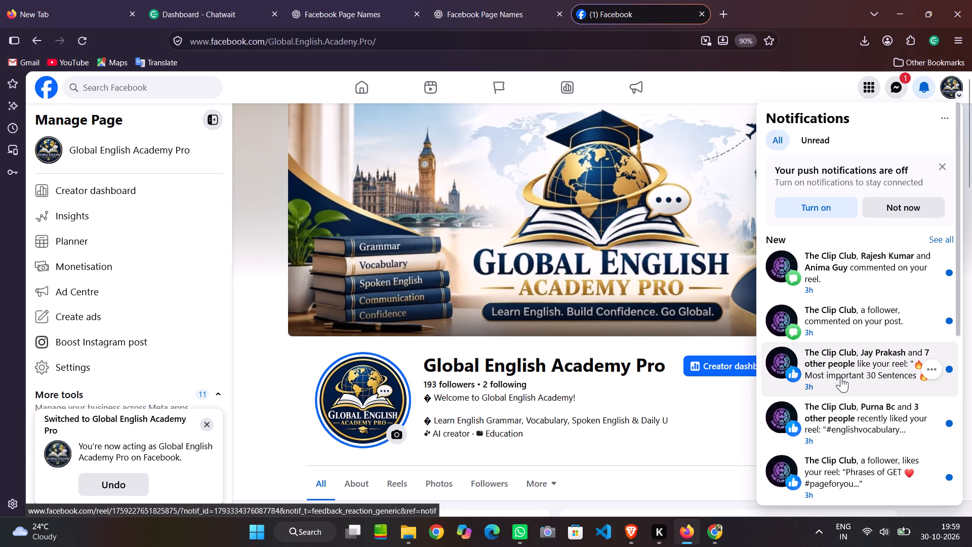
scroll(795, 368, right, 1)
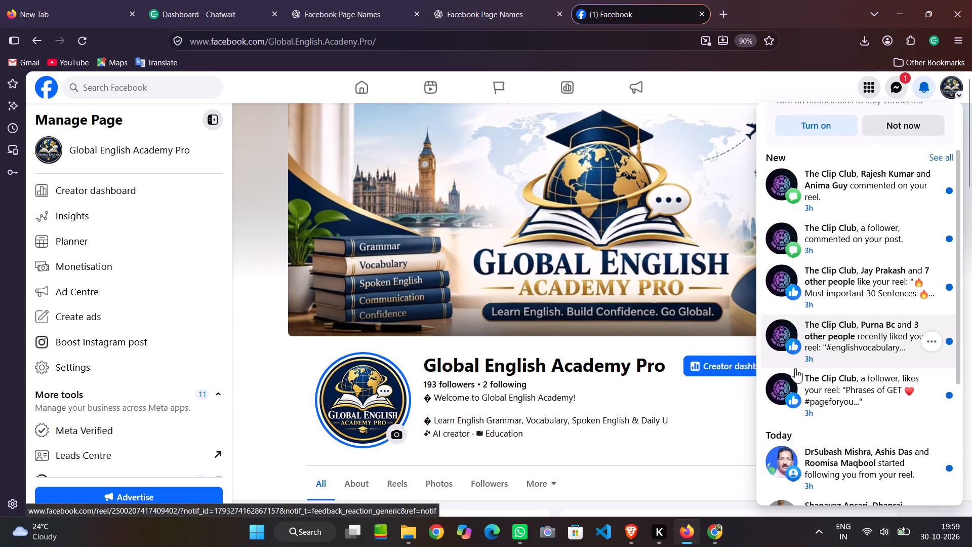
scroll(795, 368, right, 1)
scroll(387, 431, down, 2)
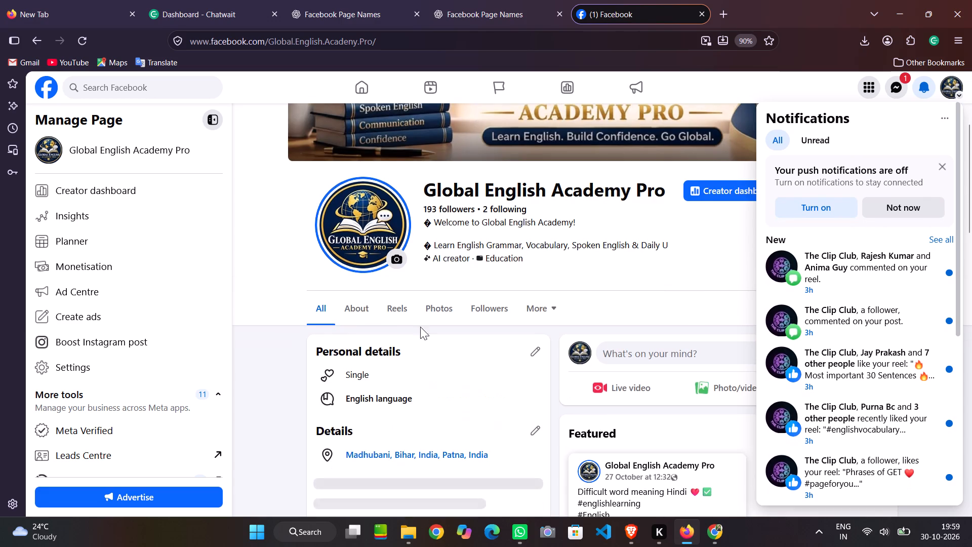
click(410, 314)
scroll(410, 314, down, 1)
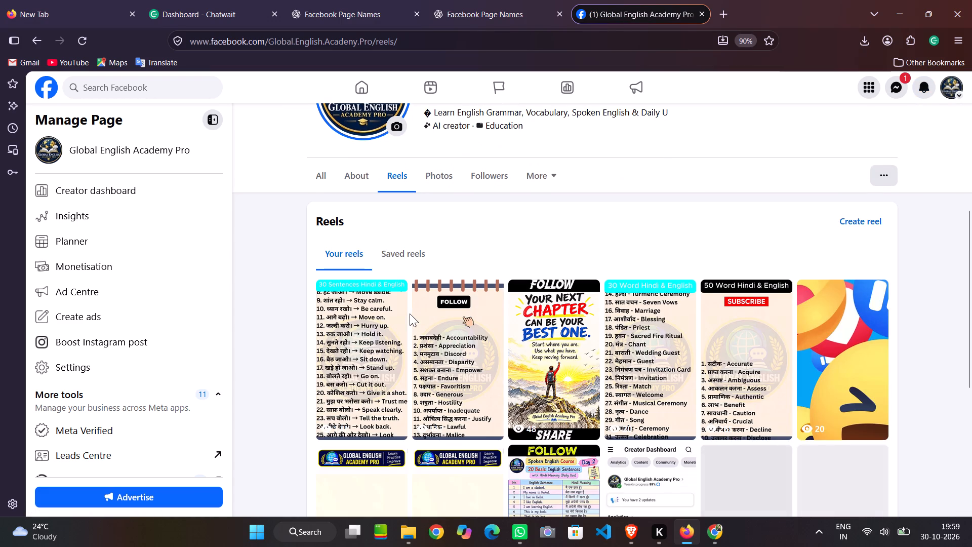
Look over the Global English Academy Pro Facebook page's reels, and examine its full feed of posts.
scroll(410, 314, down, 1)
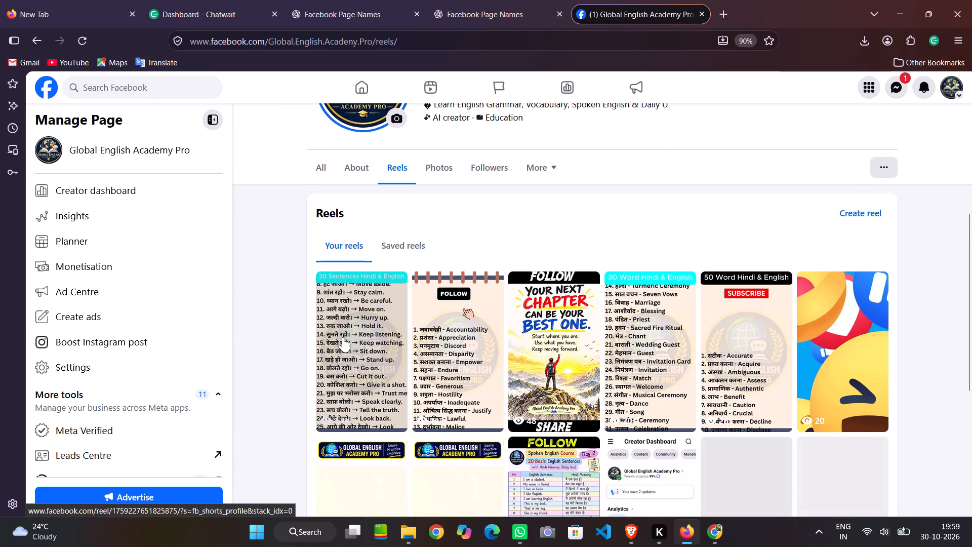
click(325, 155)
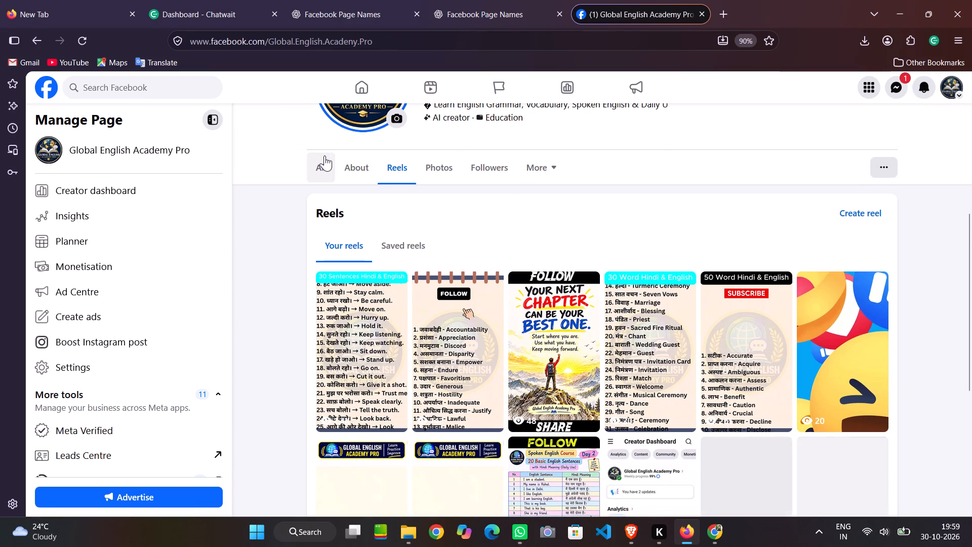
scroll(384, 329, down, 4)
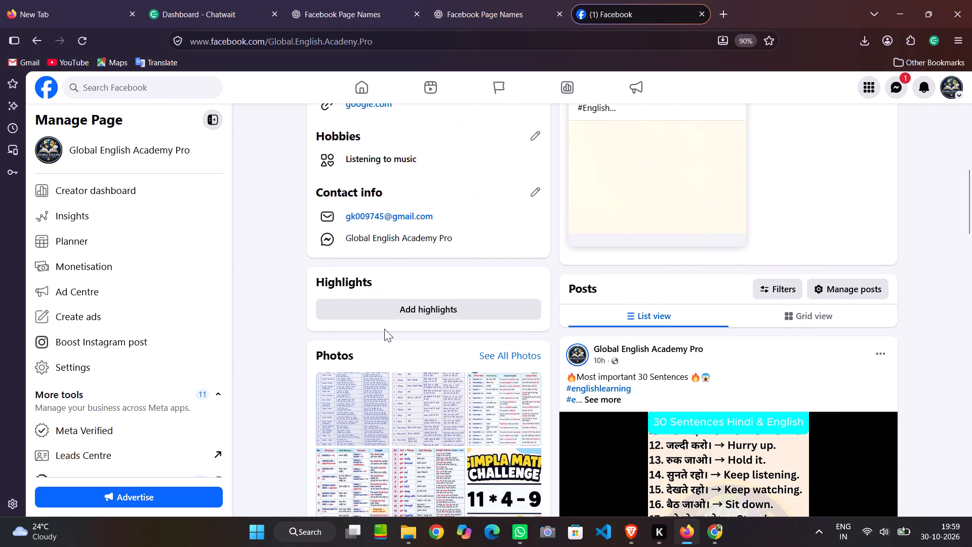
scroll(384, 329, down, 2)
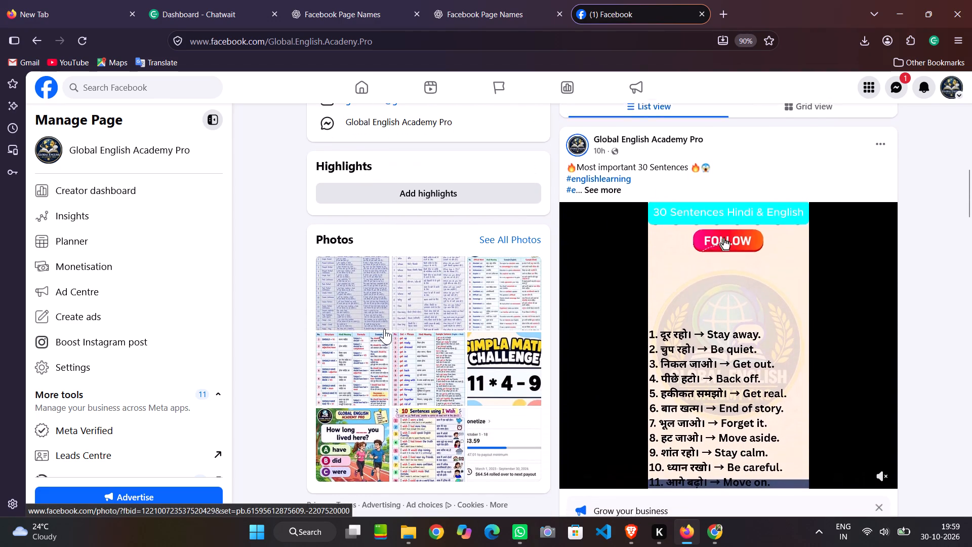
scroll(384, 329, down, 3)
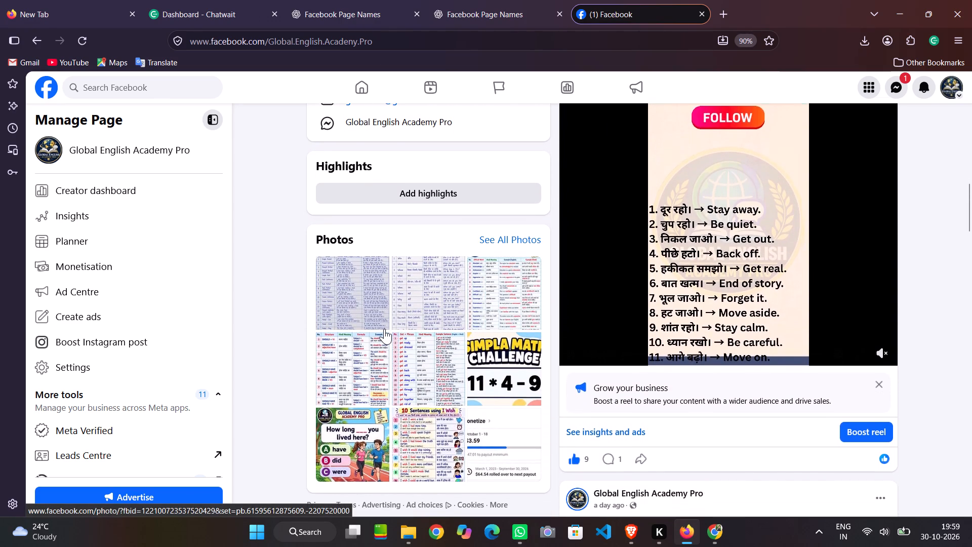
scroll(384, 329, down, 3)
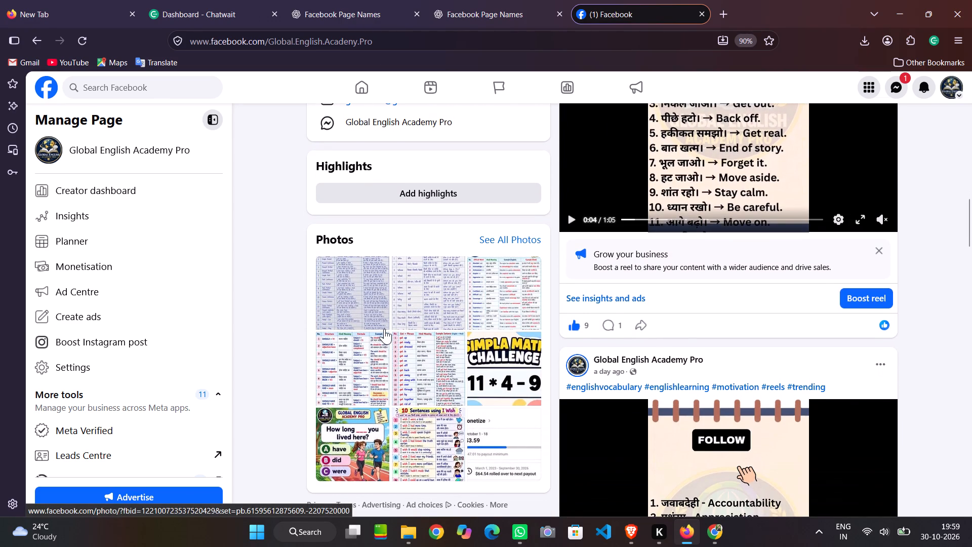
scroll(384, 329, down, 2)
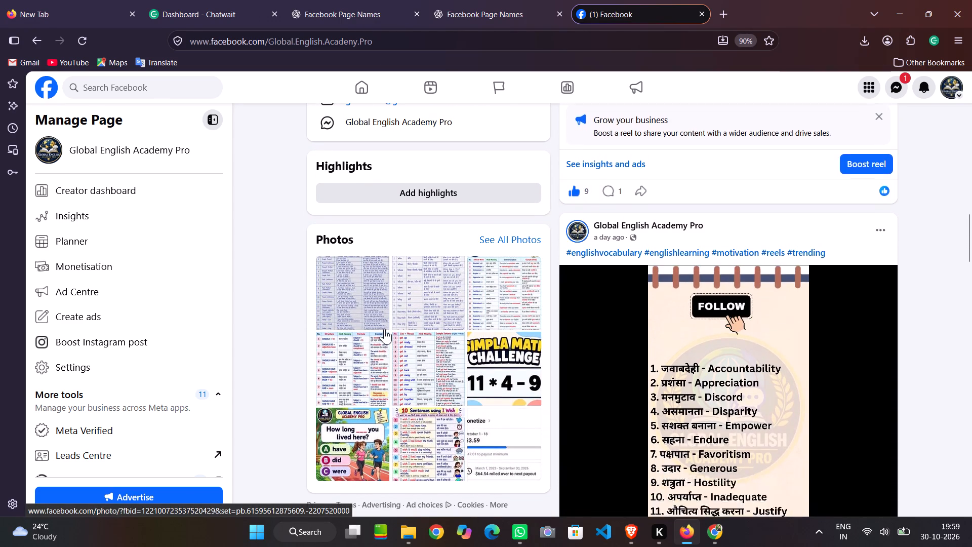
scroll(384, 329, down, 3)
Return to the "Most important 30 Sentences" post in the page's feed and open its post options.
scroll(384, 329, up, 1)
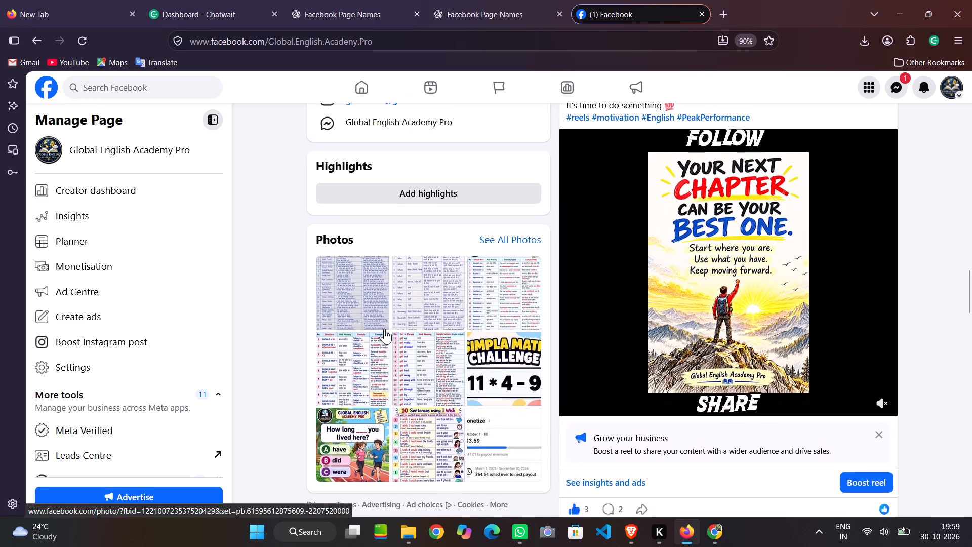
scroll(384, 329, up, 1)
scroll(649, 285, down, 2)
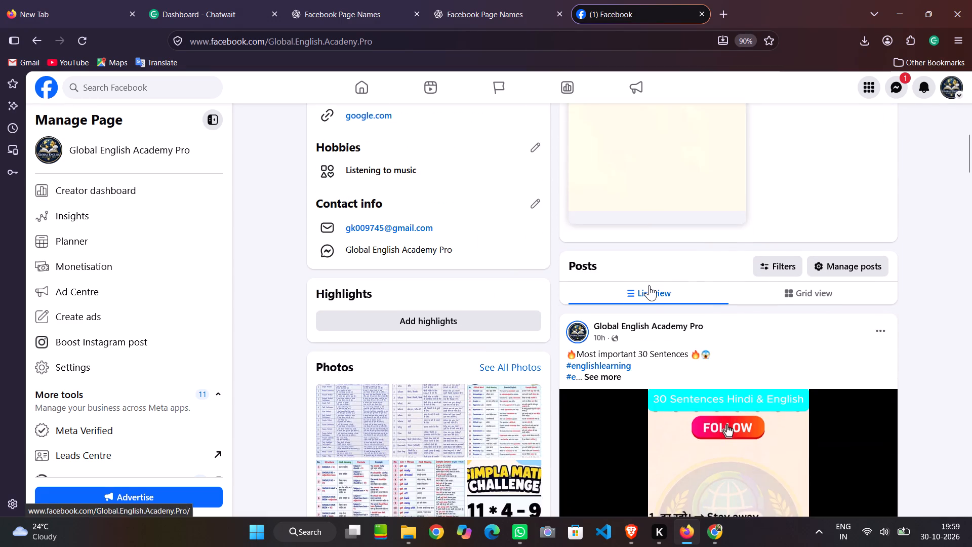
scroll(649, 285, down, 1)
click(877, 200)
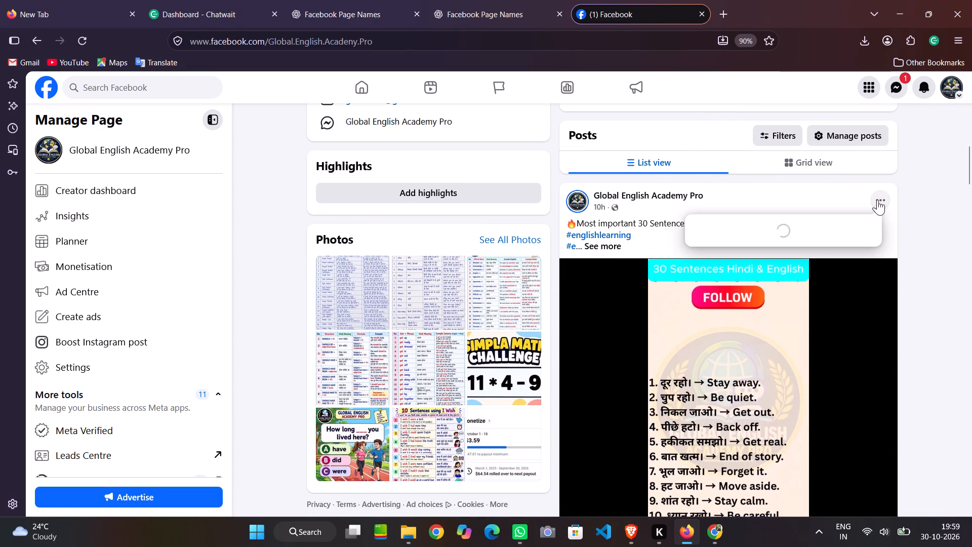